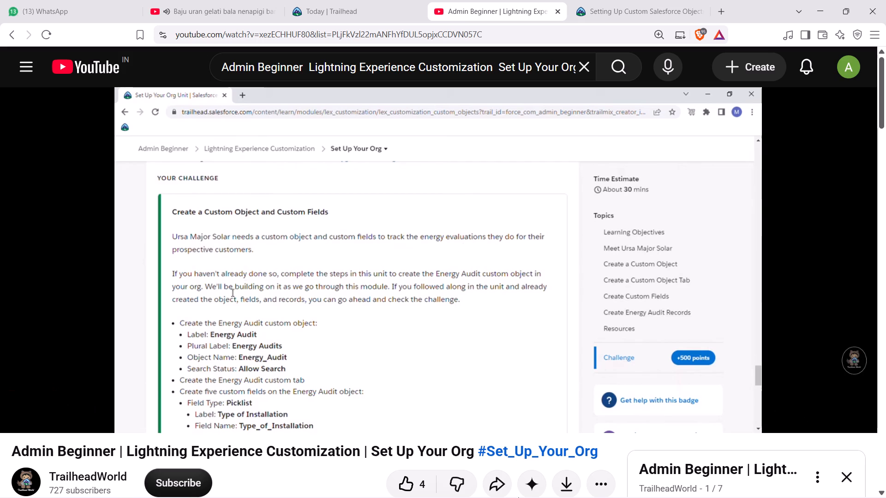
# Set the tutorial video's playback speed to 1.5.
pyautogui.click(782, 404)
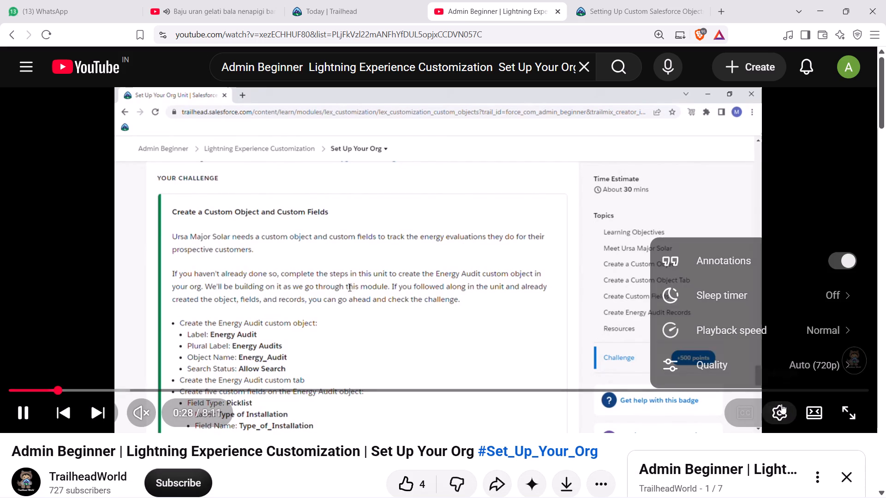
pyautogui.click(786, 362)
pyautogui.click(786, 409)
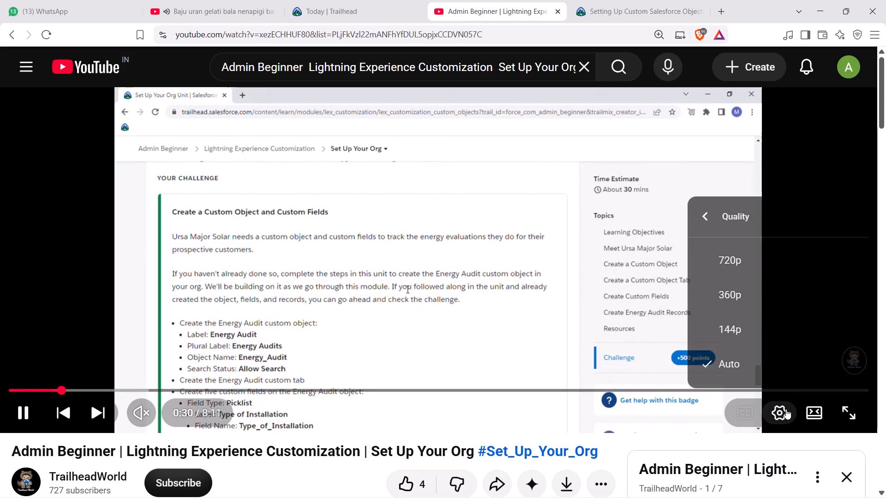
pyautogui.click(777, 416)
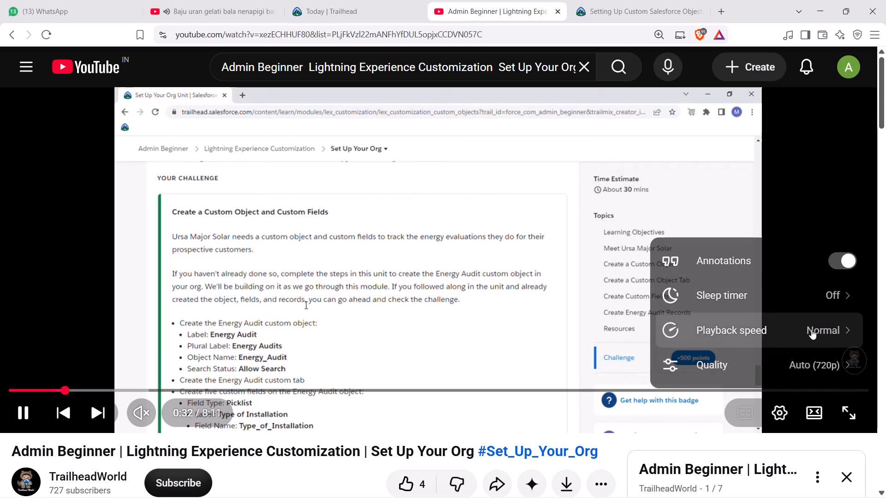
pyautogui.click(811, 329)
pyautogui.click(706, 346)
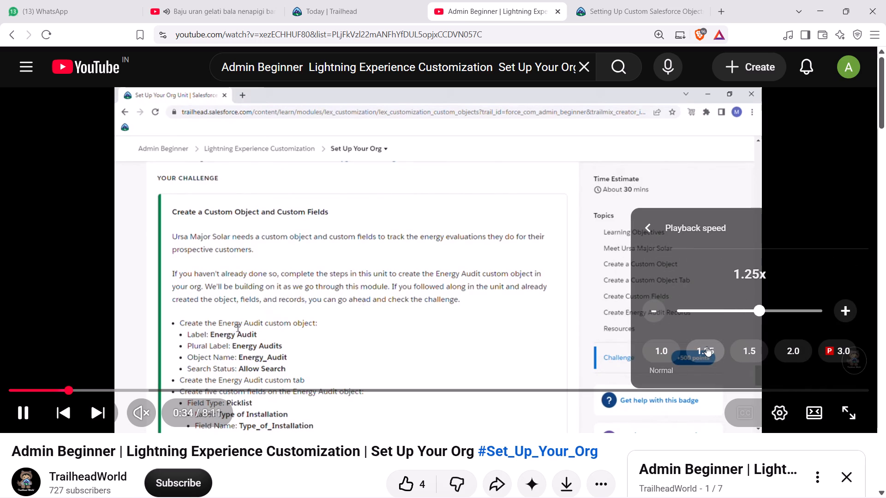
pyautogui.click(749, 355)
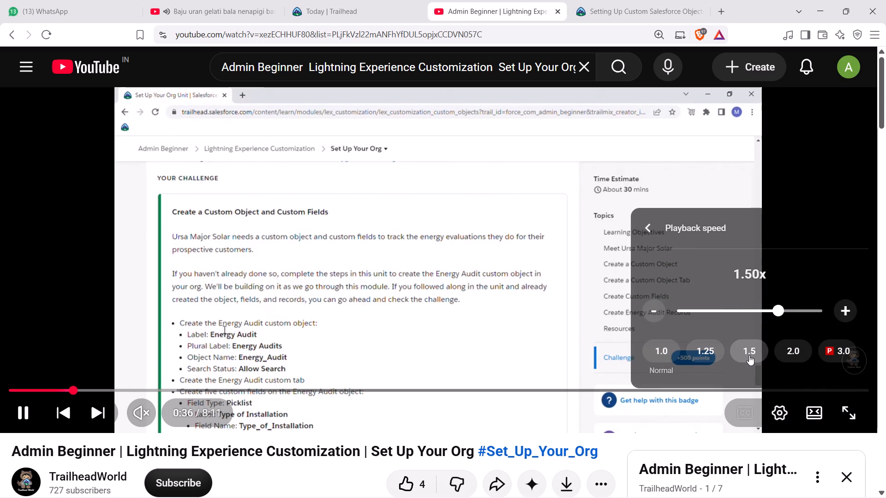
pyautogui.click(446, 331)
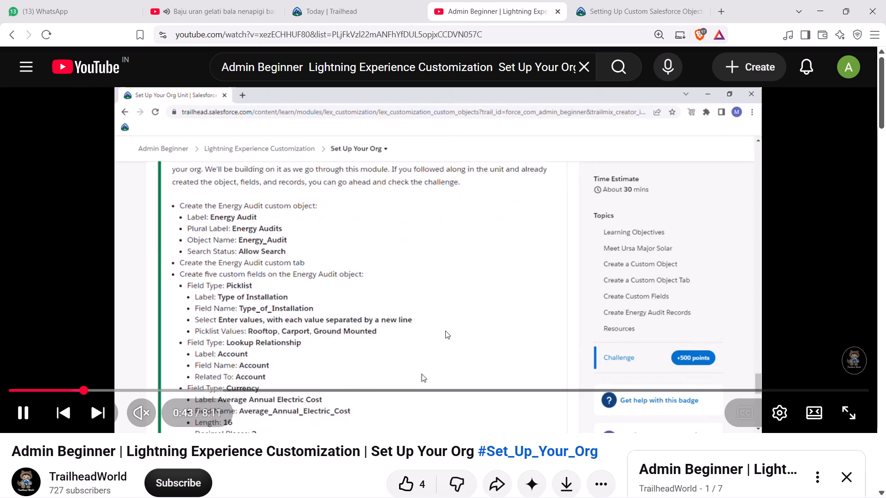
# Skip ahead in the tutorial video to the Object Manager part and pause it there.
pyautogui.press('Right')
pyautogui.press('Right')
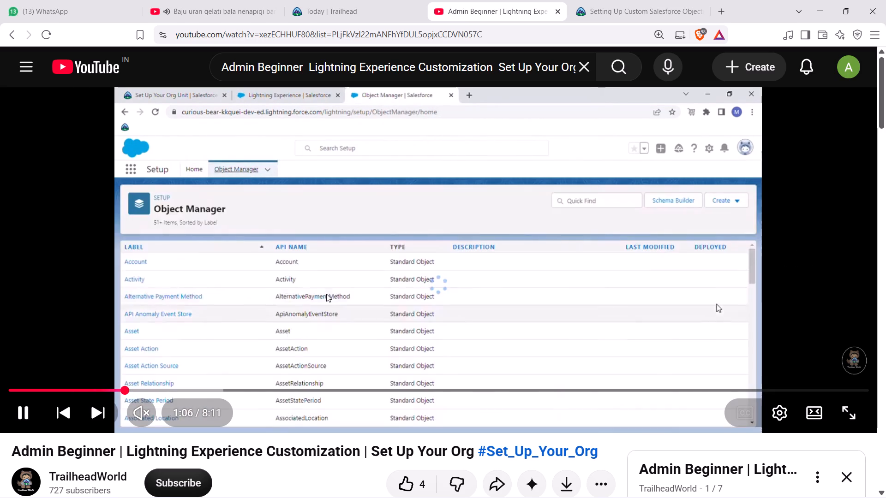
pyautogui.click(326, 294)
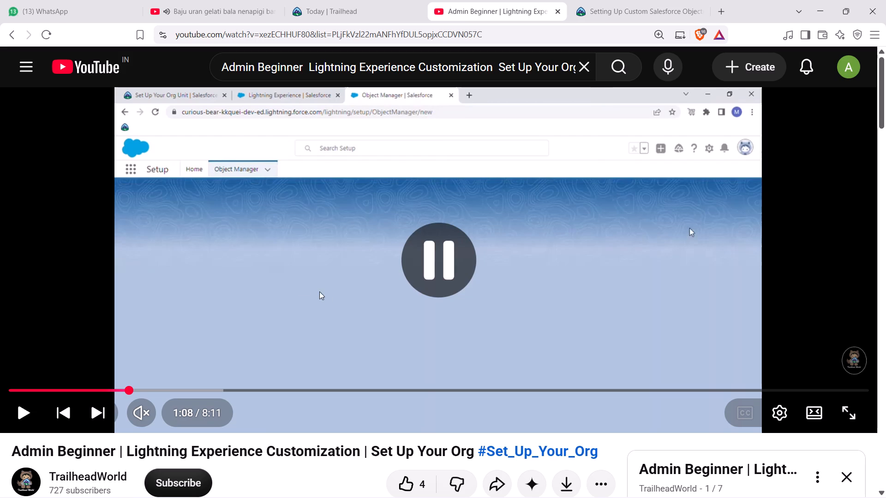
# Switch to the Trailhead challenge page and launch the Brave Bear Playground.
pyautogui.click(627, 0)
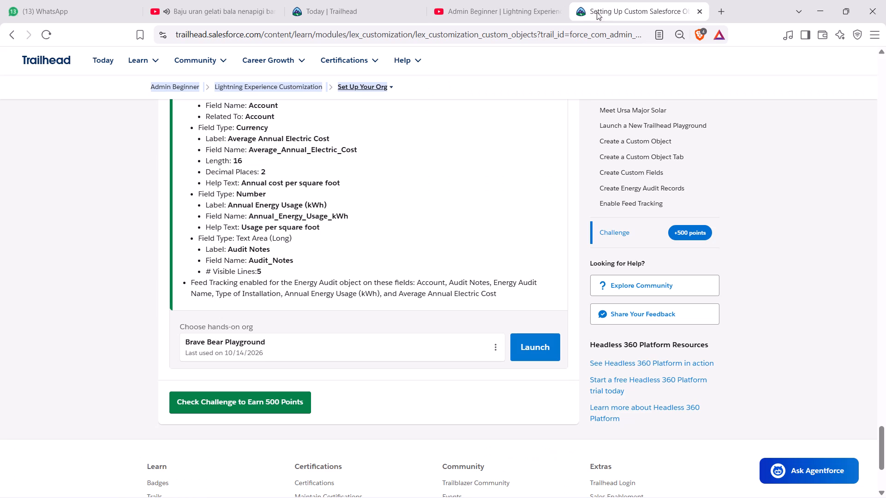
pyautogui.click(545, 339)
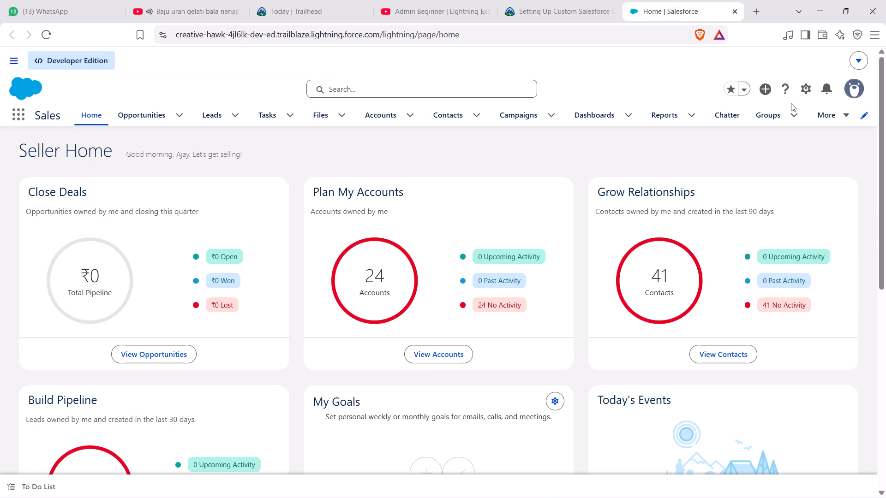
# Open the Object Manager in the playground's Setup, blocking the site notification requests along the way.
pyautogui.click(803, 90)
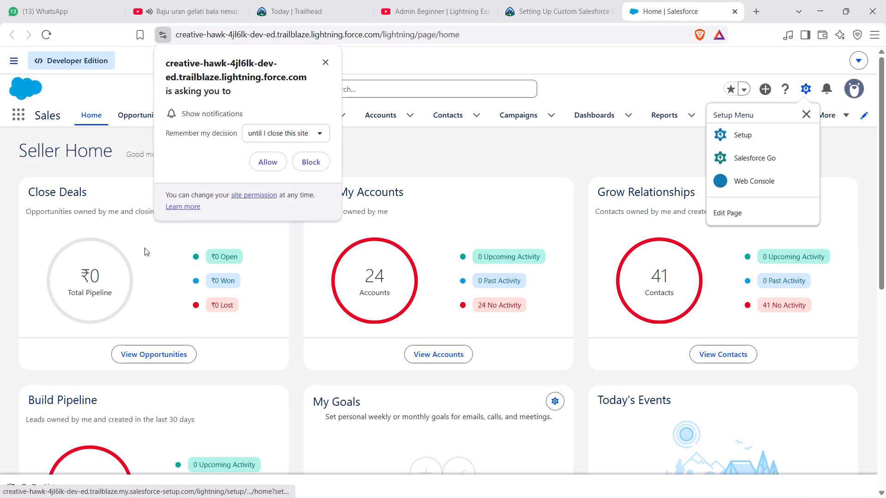
pyautogui.click(311, 165)
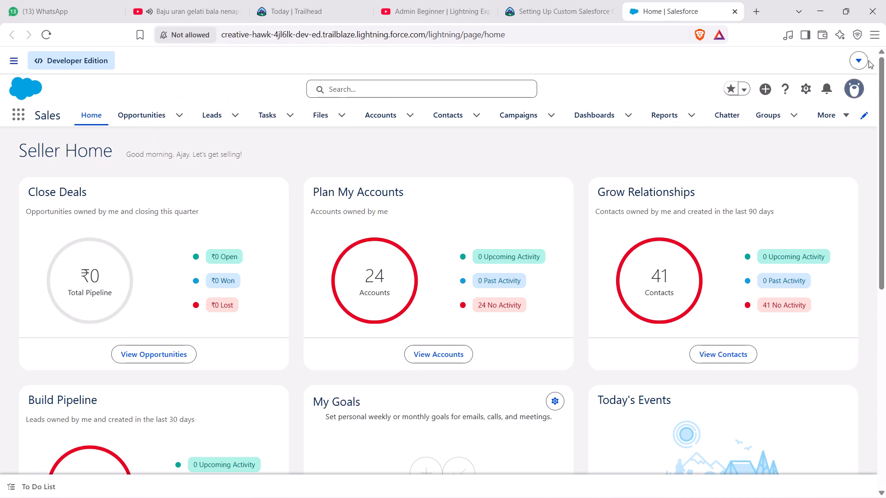
pyautogui.click(808, 85)
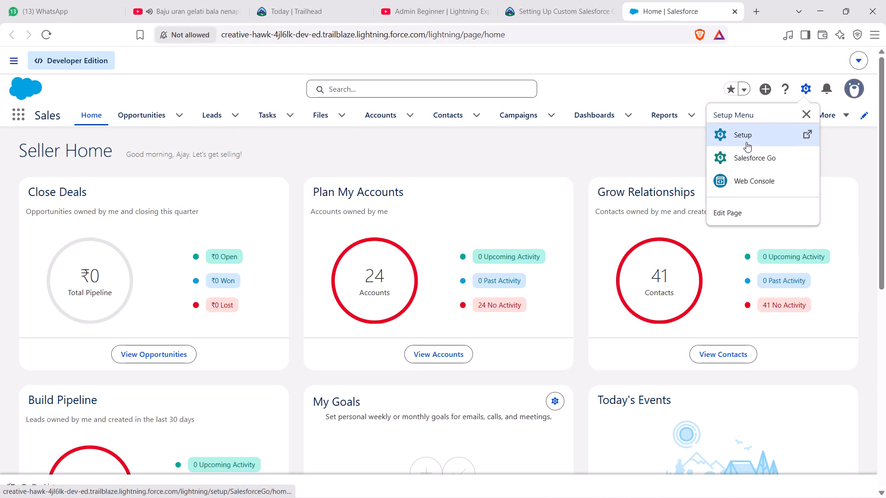
pyautogui.click(745, 139)
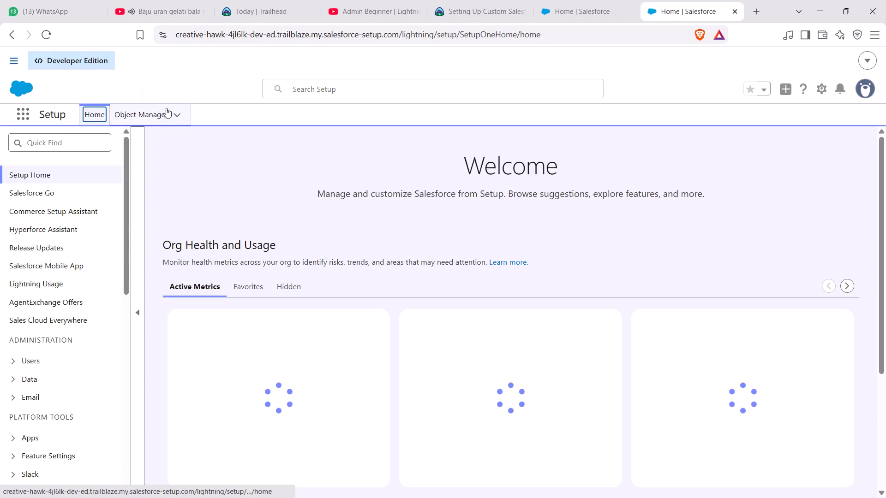
pyautogui.click(155, 112)
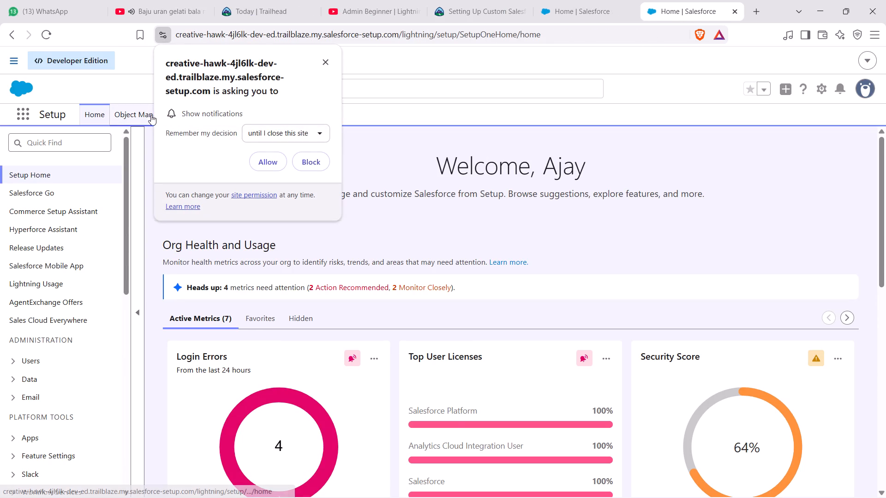
pyautogui.click(328, 161)
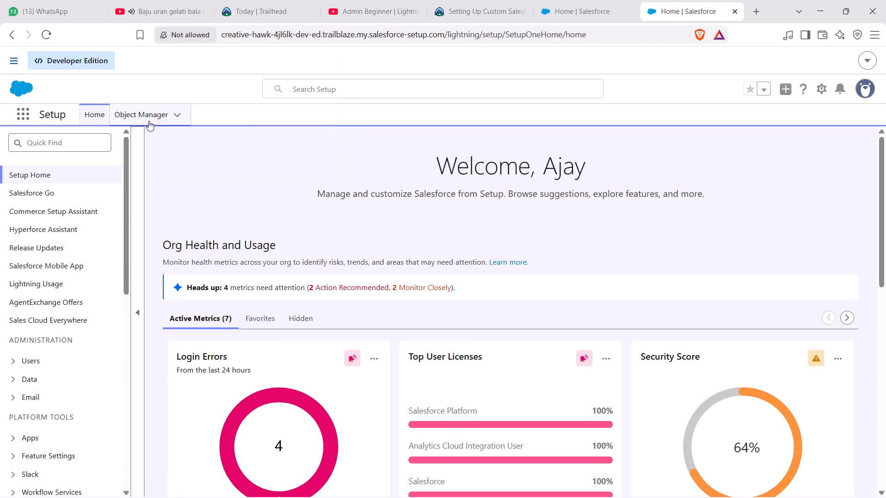
pyautogui.click(145, 116)
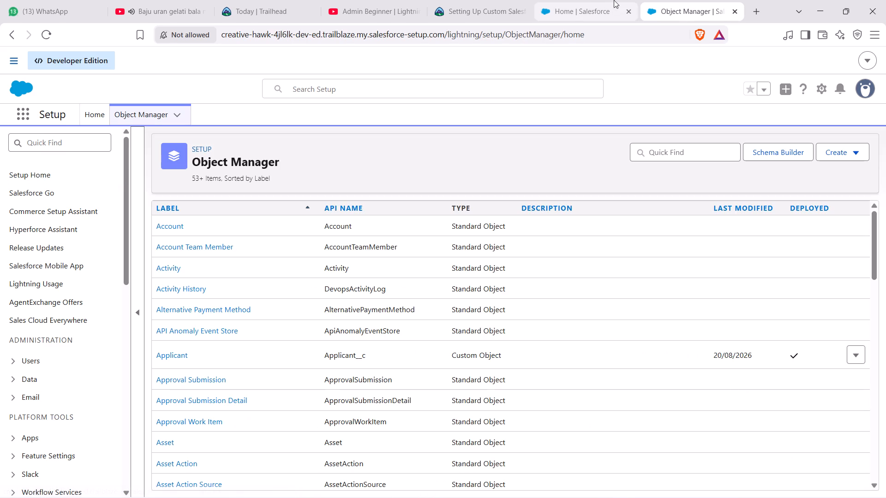
# Return to the tutorial video and watch how the new custom object form is opened.
pyautogui.click(472, 12)
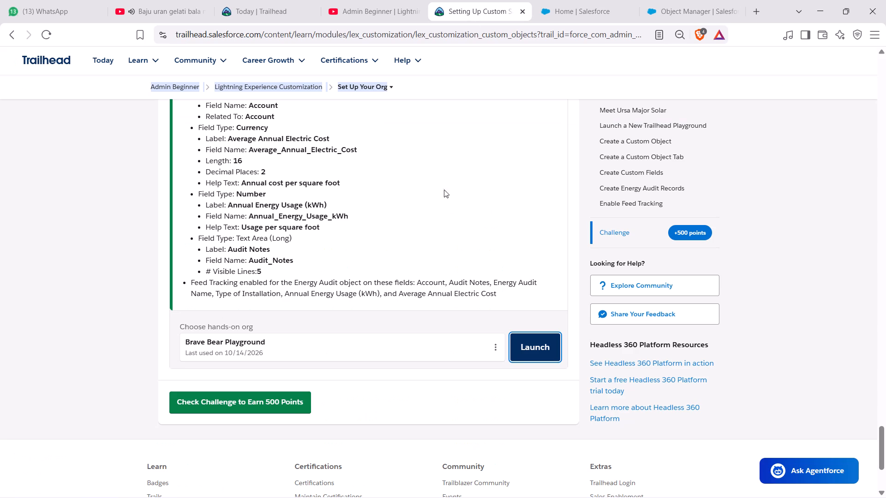
pyautogui.click(399, 13)
pyautogui.click(383, 196)
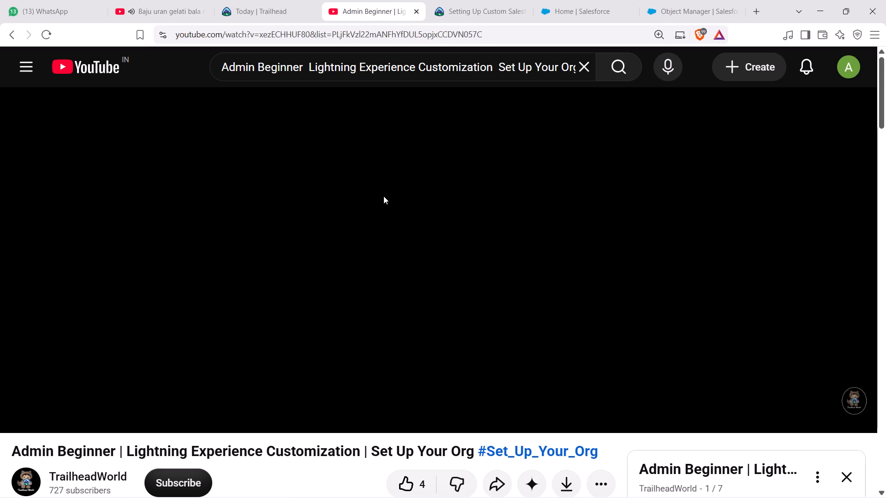
pyautogui.click(368, 257)
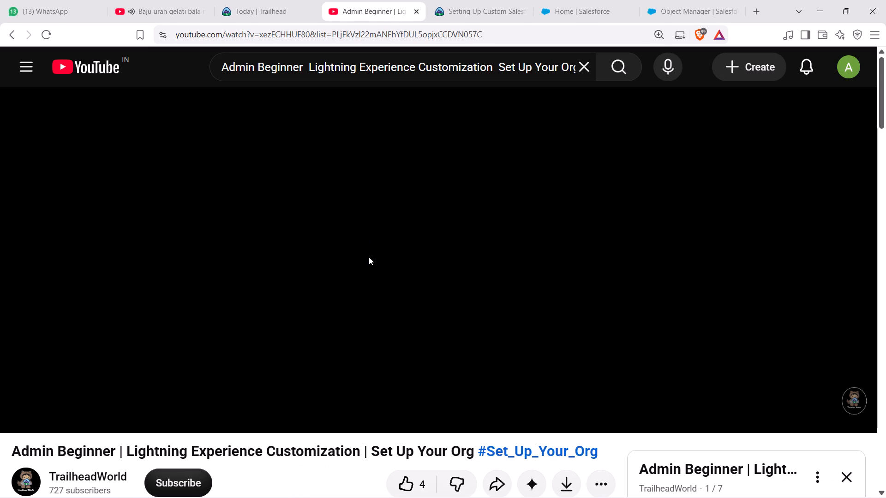
pyautogui.click(379, 258)
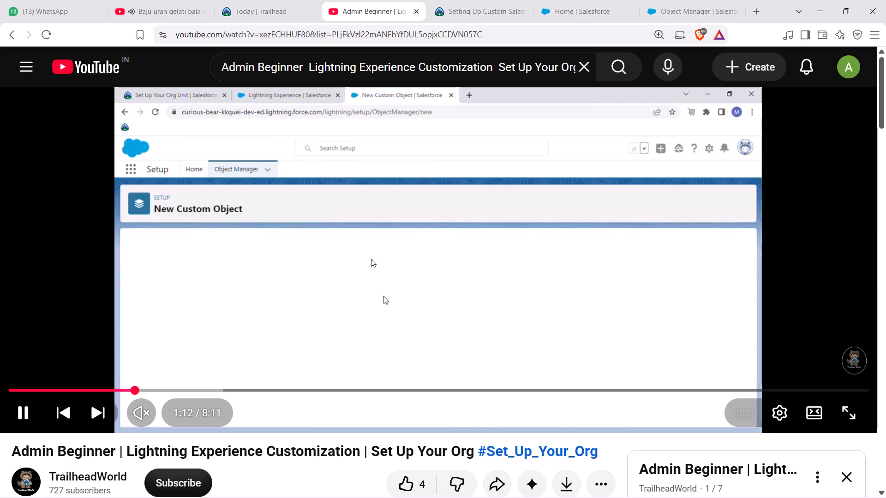
pyautogui.click(371, 259)
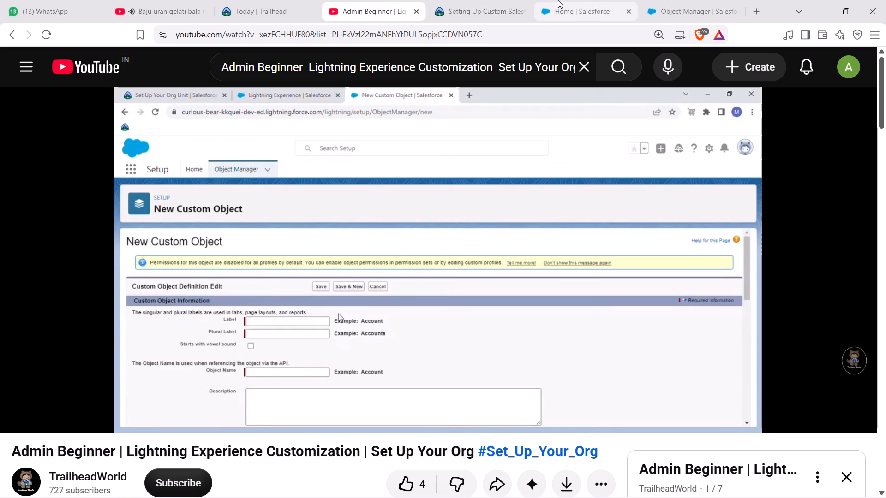
# Start creating a new custom object from the playground's Object Manager.
pyautogui.click(701, 3)
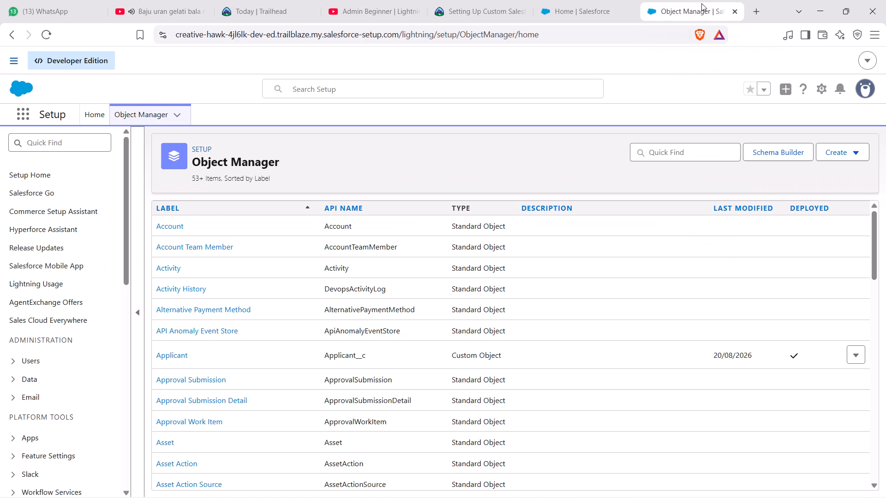
pyautogui.click(862, 148)
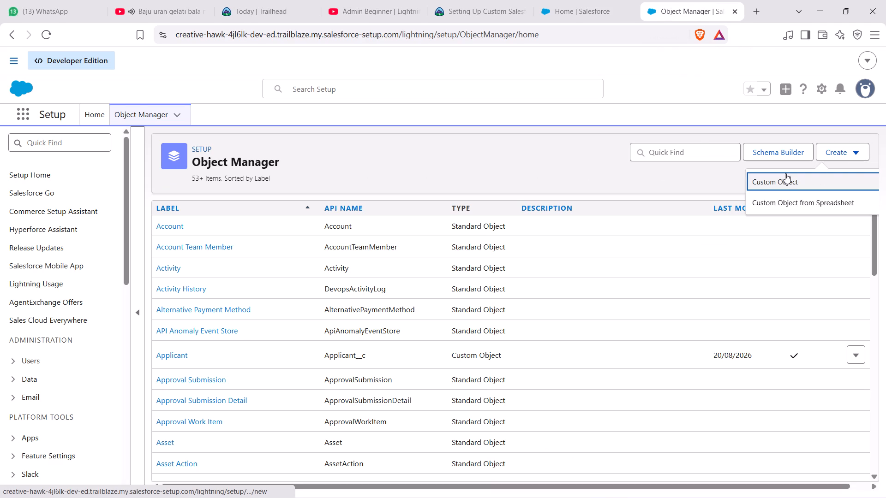
pyautogui.click(785, 180)
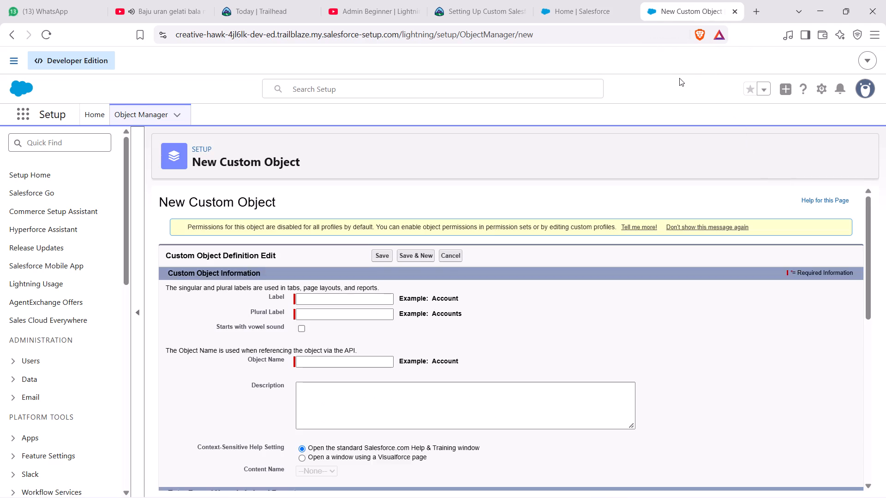
# Watch how the tutorial video fills in the custom object's record name and optional features.
pyautogui.click(343, 13)
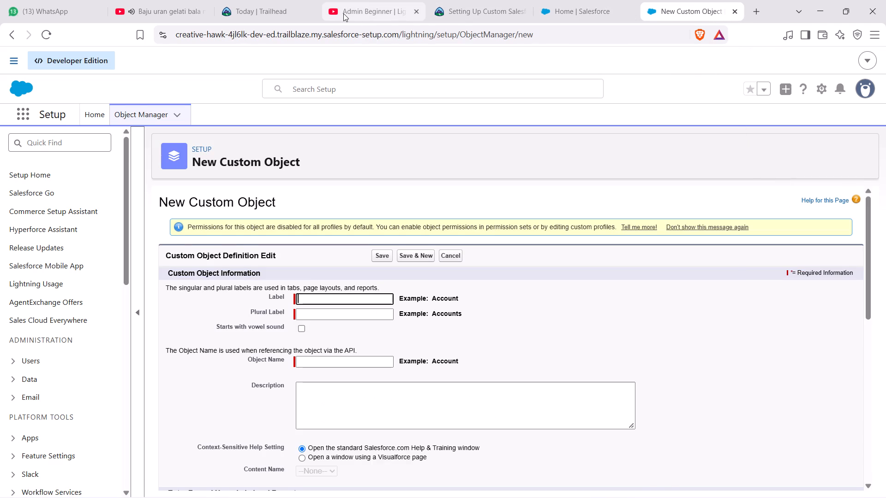
pyautogui.click(334, 192)
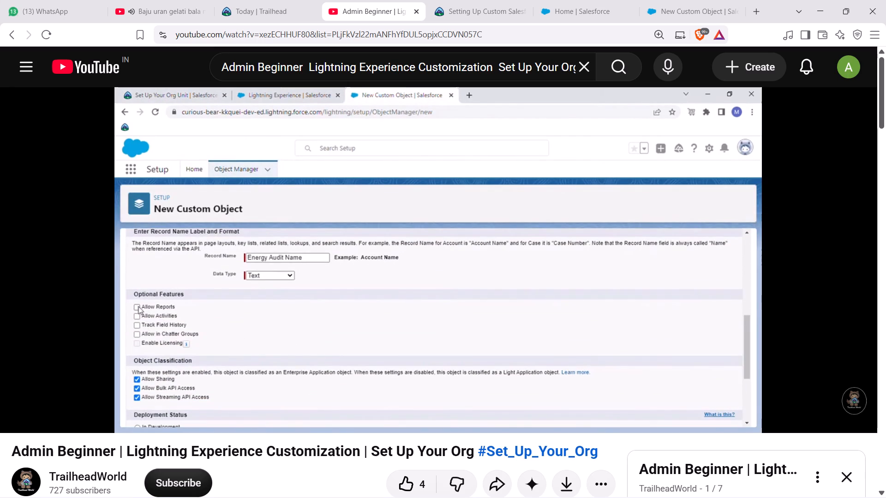
pyautogui.click(334, 192)
pyautogui.click(334, 192)
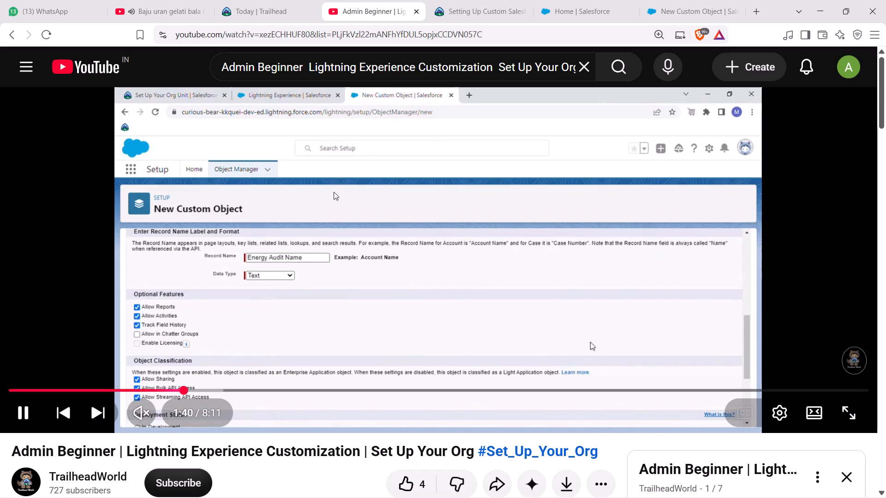
pyautogui.click(334, 192)
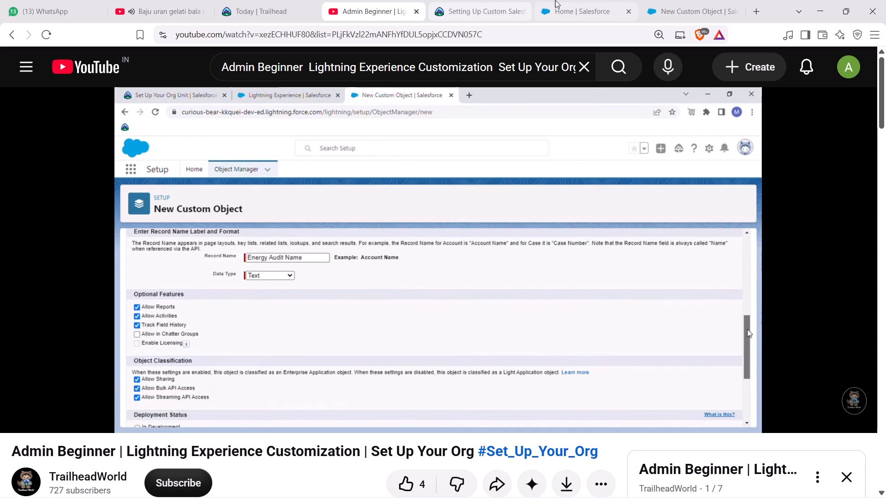
# Copy the label Energy Audit from the Trailhead challenge requirements and enter it as the new custom object's Label.
pyautogui.click(671, 3)
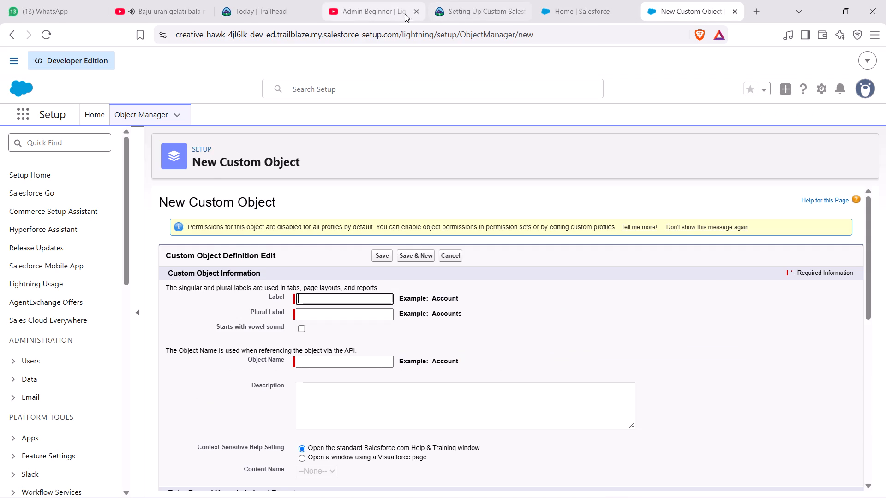
pyautogui.click(448, 11)
pyautogui.scroll(2, 257, 212)
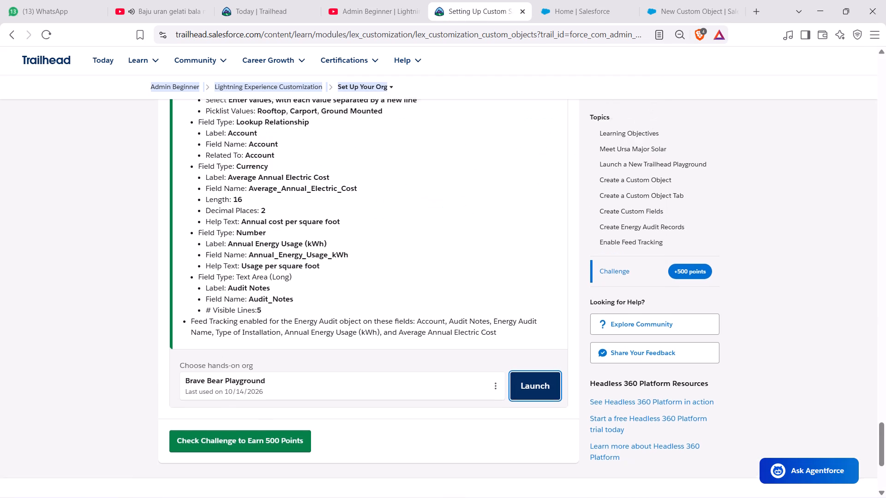
pyautogui.scroll(3, 256, 210)
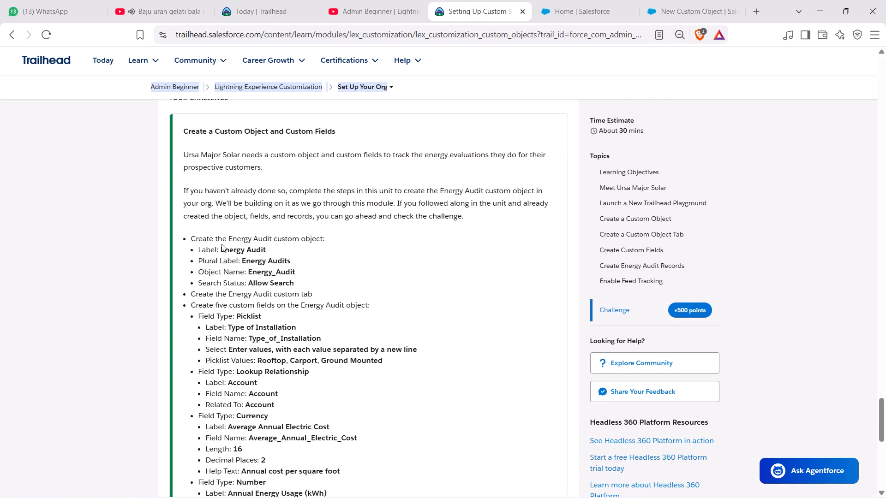
pyautogui.moveTo(220, 250); pyautogui.dragTo(269, 250)
pyautogui.rightClick(260, 248)
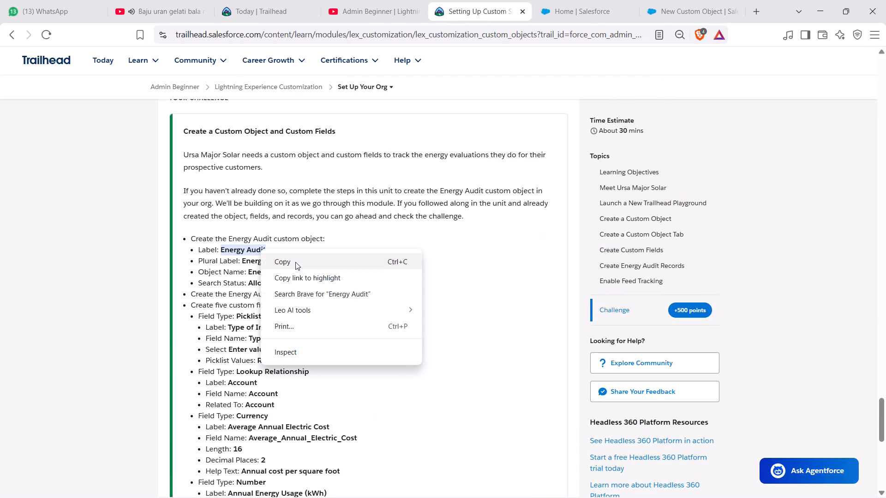
pyautogui.click(296, 263)
pyautogui.click(692, 1)
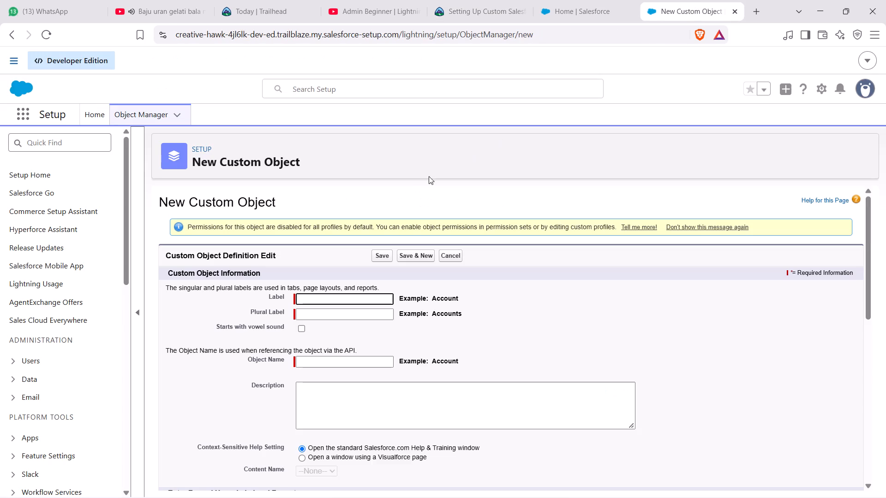
pyautogui.rightClick(322, 300)
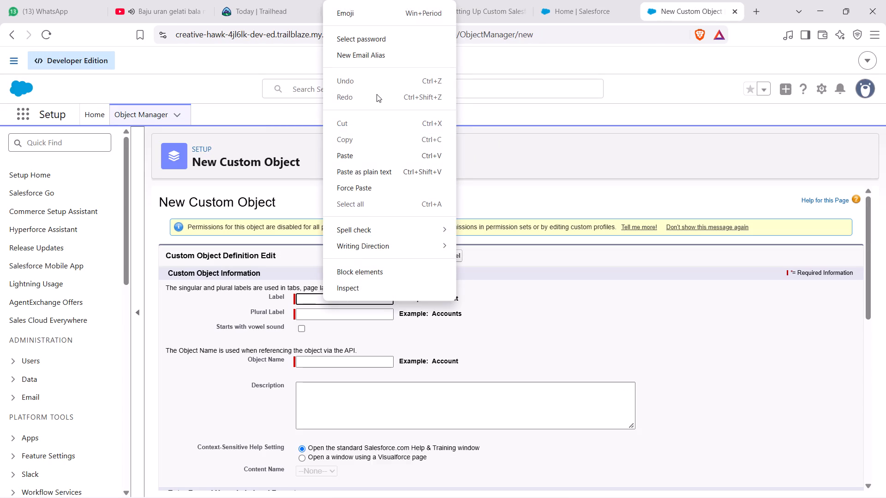
pyautogui.click(339, 148)
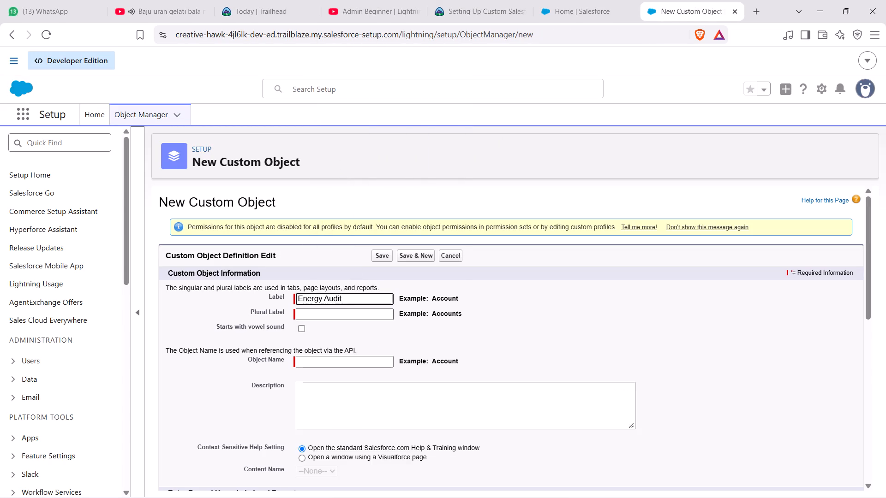
# Set the object's Plural Label to Energy Audits and check it against the Trailhead challenge requirements.
pyautogui.click(356, 313)
pyautogui.rightClick(356, 313)
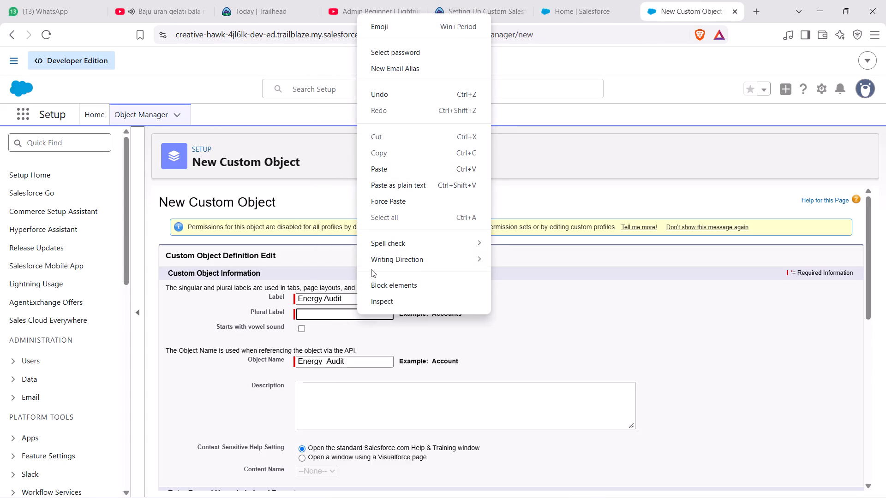
pyautogui.click(384, 175)
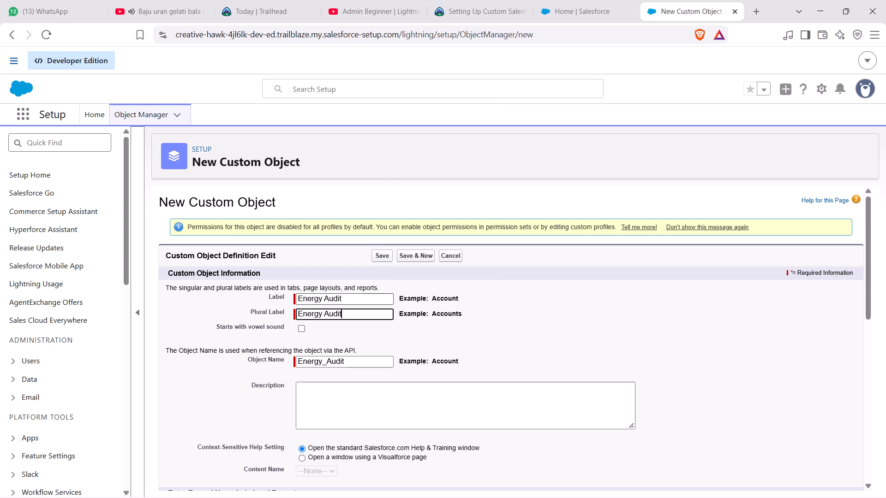
pyautogui.press('s')
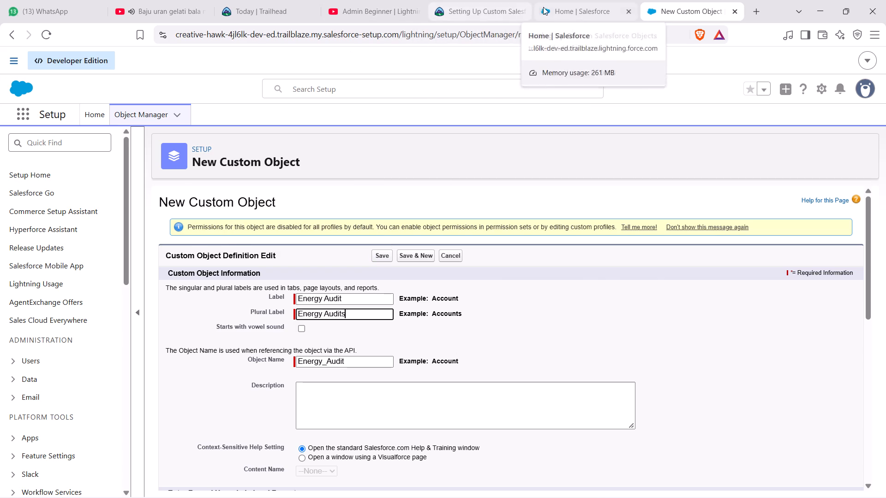
pyautogui.click(491, 7)
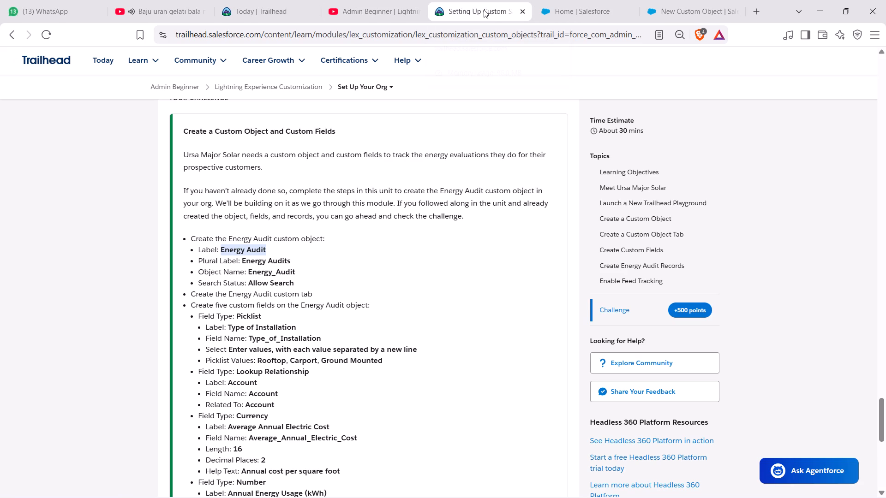
pyautogui.click(691, 0)
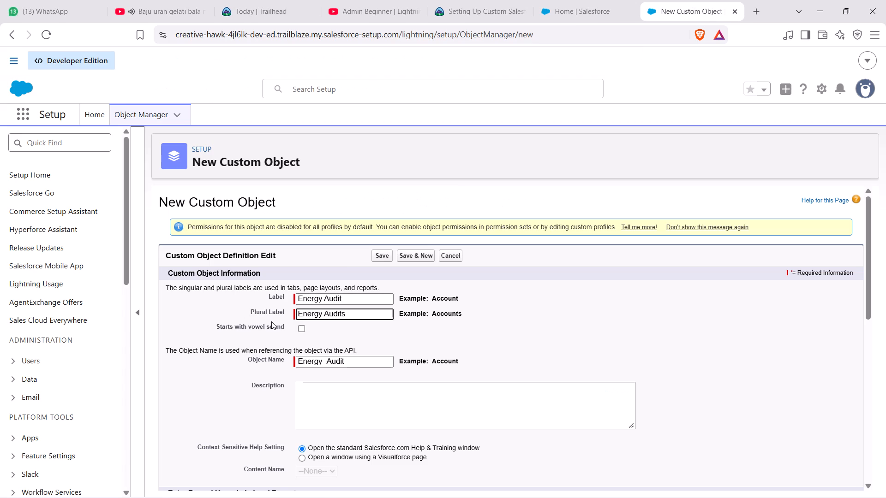
# Enable the optional features Allow Reports, Allow Activities, Track Field History and Allow in Chatter Groups.
pyautogui.scroll(-4, 271, 321)
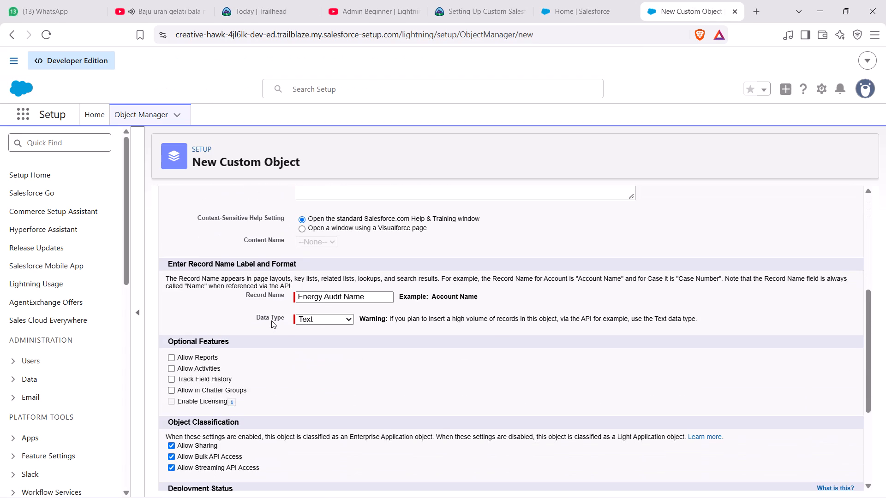
pyautogui.click(174, 355)
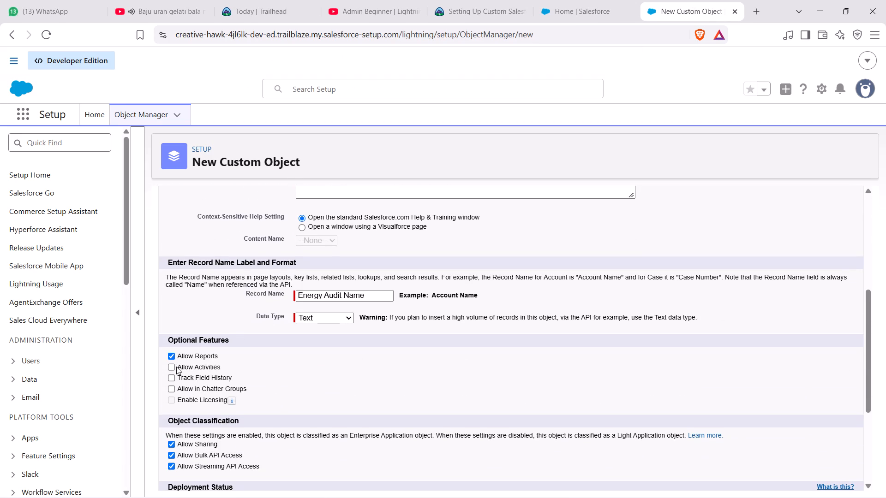
pyautogui.click(175, 366)
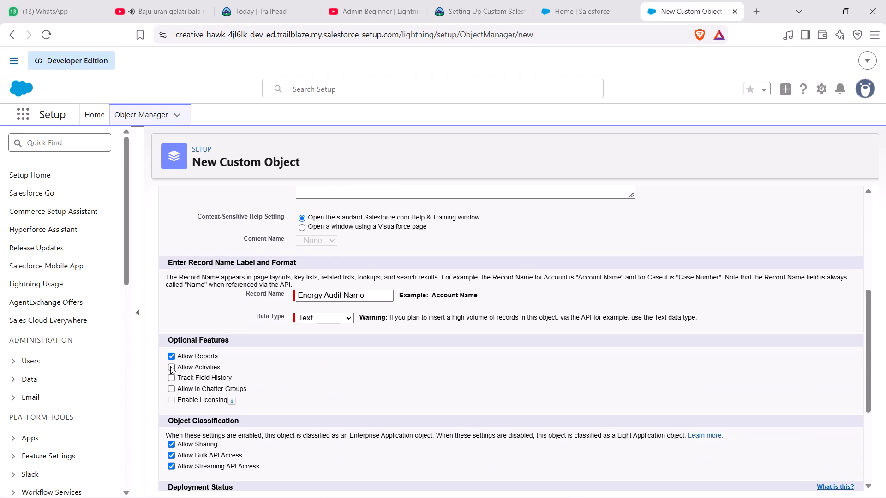
pyautogui.click(170, 366)
pyautogui.click(171, 375)
pyautogui.click(173, 388)
# Compare the optional features with the challenge page and tutorial video, and turn off Allow in Chatter Groups.
pyautogui.click(453, 9)
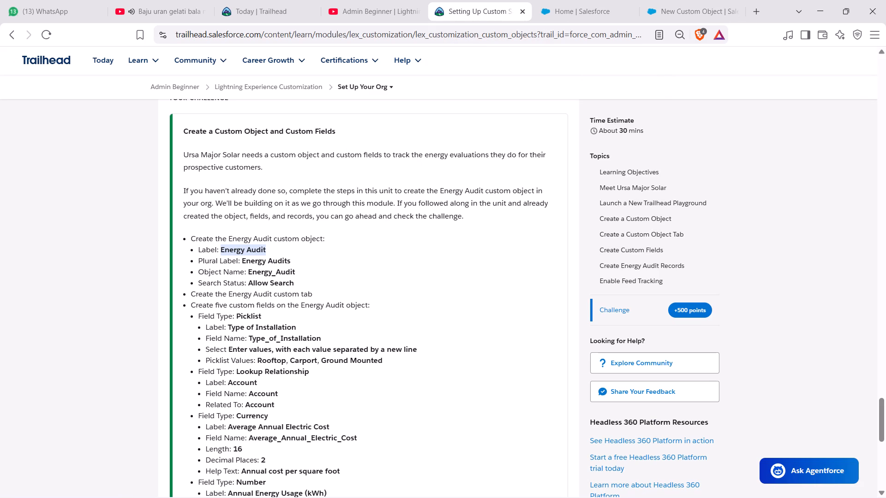
pyautogui.click(385, 5)
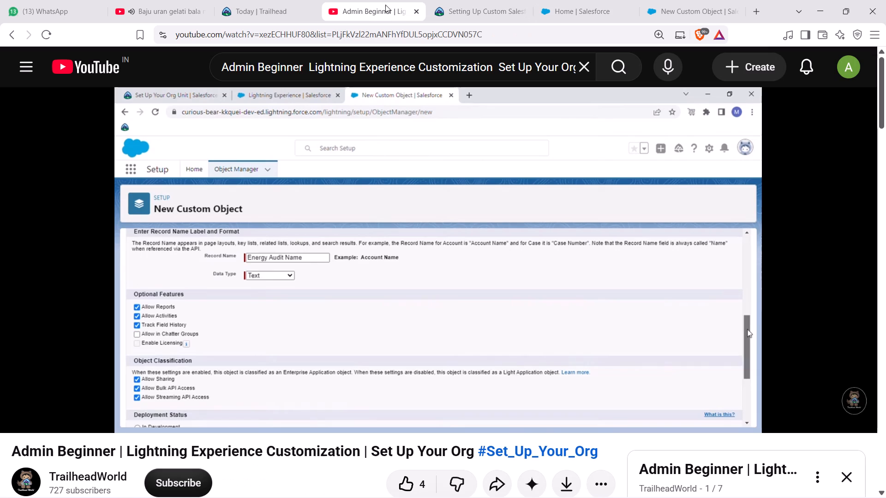
pyautogui.click(357, 186)
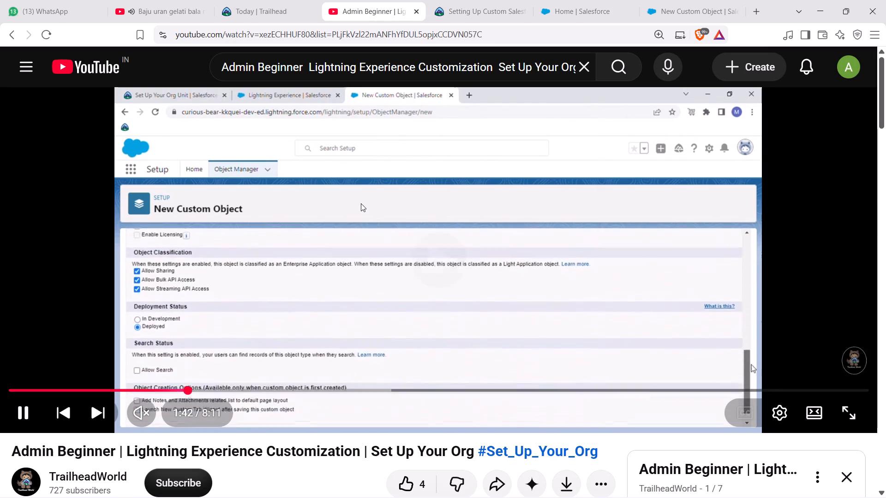
pyautogui.click(361, 204)
pyautogui.click(673, 11)
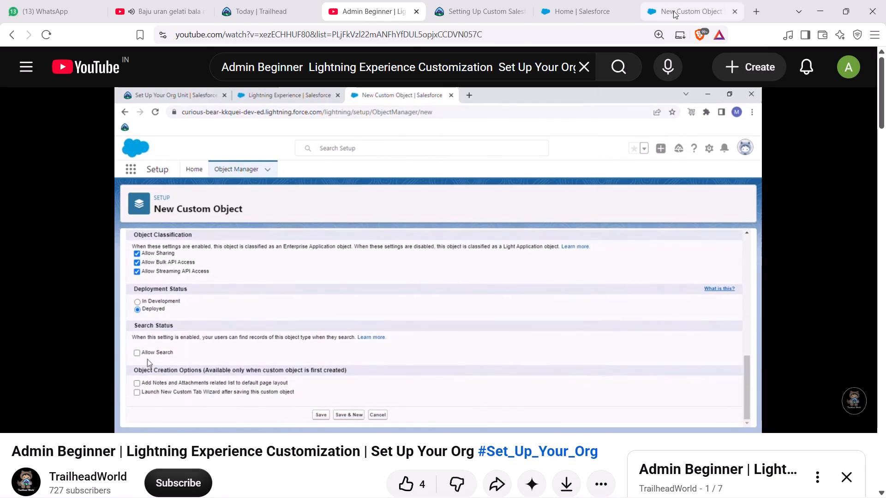
pyautogui.click(172, 388)
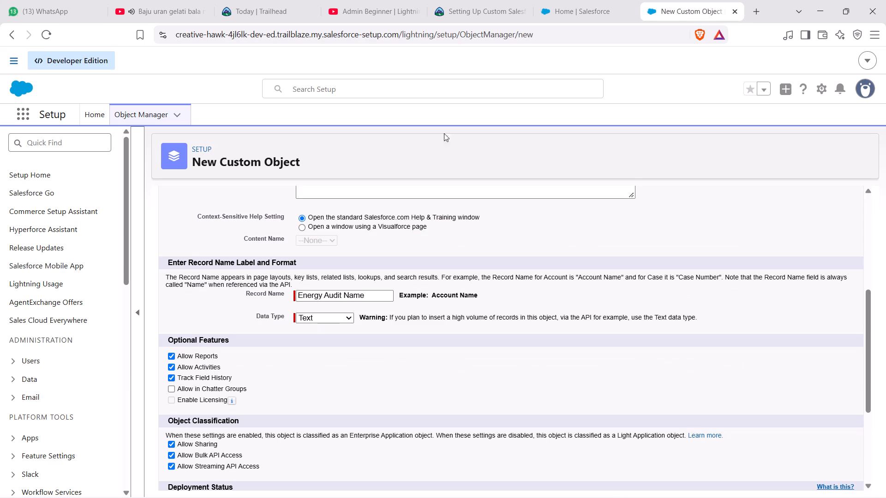
# Watch how the tutorial video completes the object form, and enable Allow Search under Search Status.
pyautogui.click(389, 16)
pyautogui.click(305, 191)
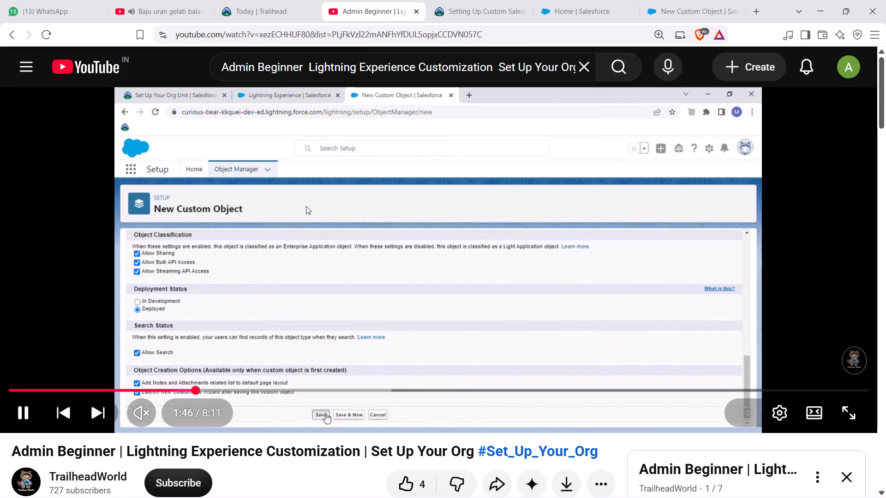
pyautogui.click(305, 206)
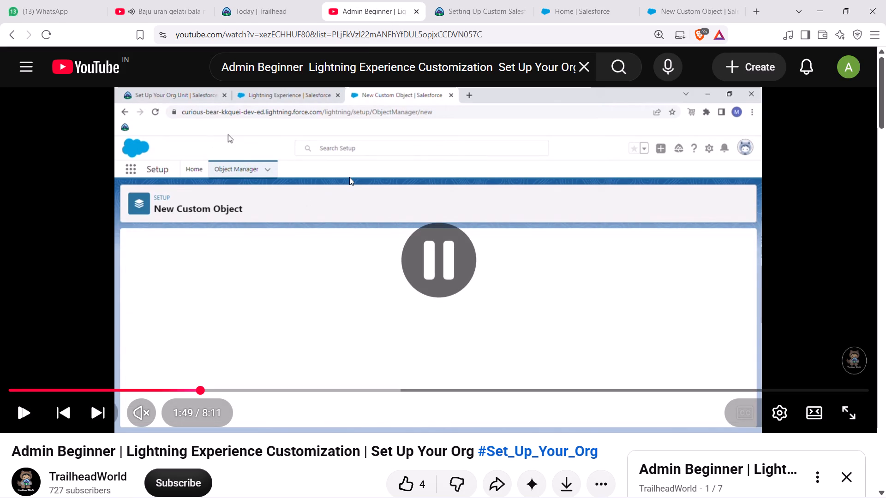
pyautogui.click(687, 0)
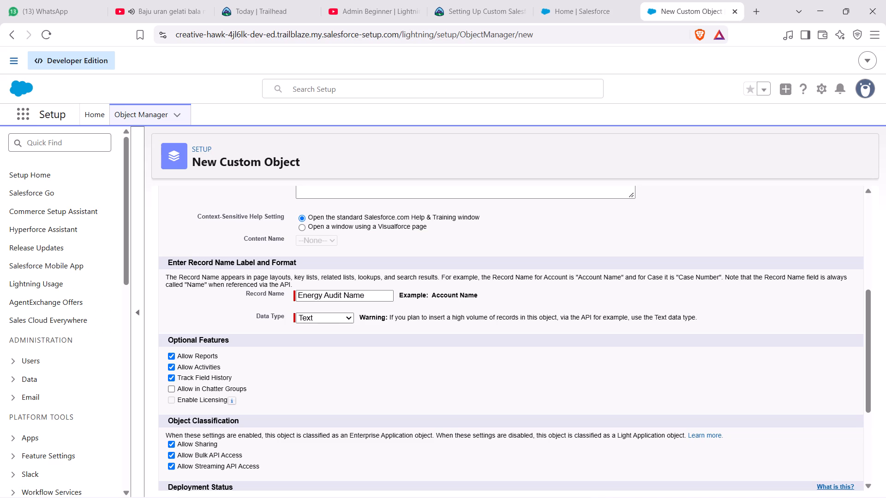
pyautogui.scroll(-2, 182, 356)
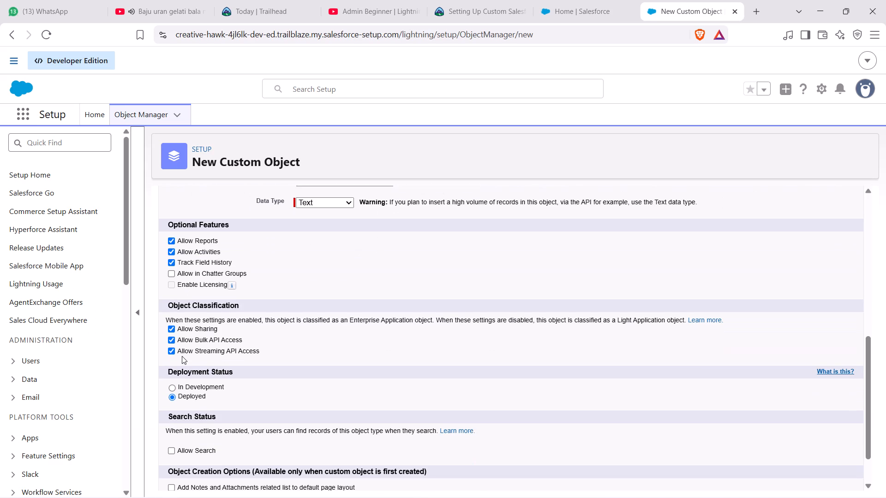
pyautogui.click(173, 448)
# Following the tutorial, enable adding the Notes and Attachments related list and launching the New Custom Tab Wizard, and save the custom object.
pyautogui.scroll(-2, 184, 435)
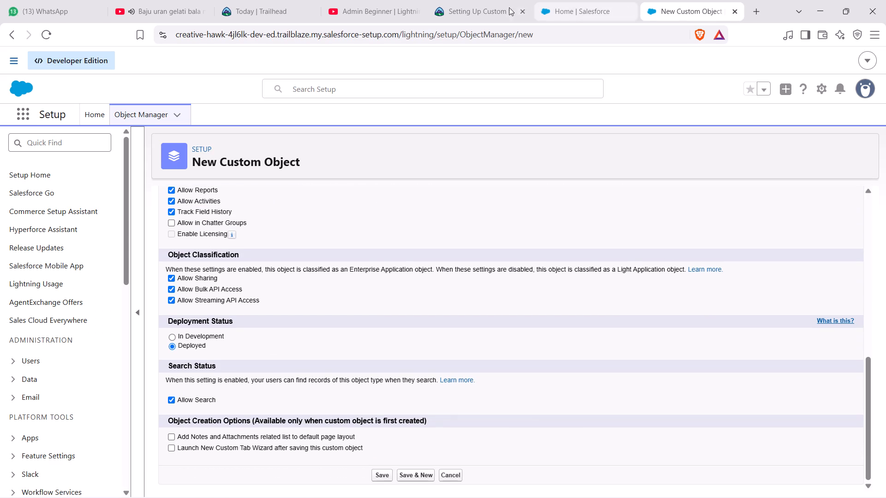
pyautogui.click(393, 7)
pyautogui.click(287, 258)
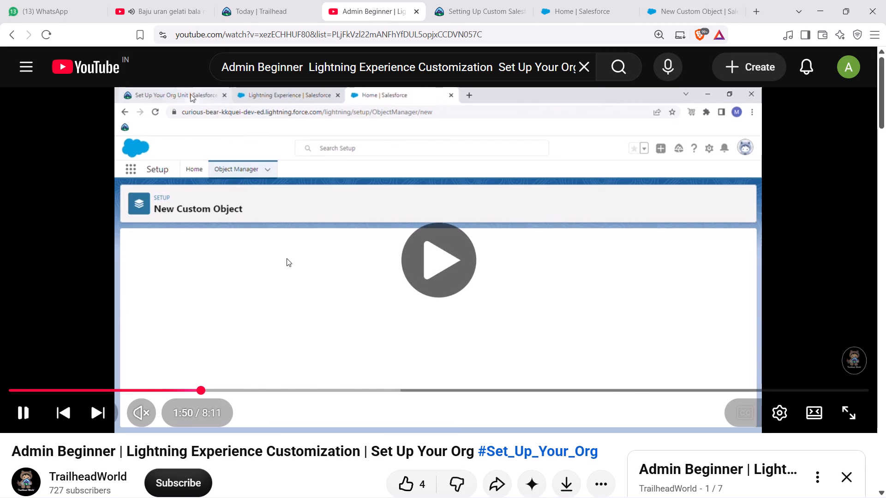
pyautogui.press('Left')
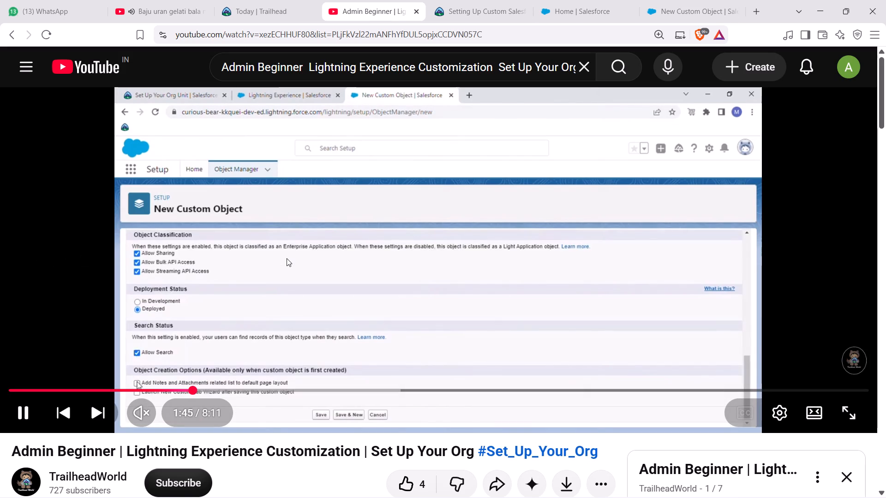
pyautogui.click(287, 258)
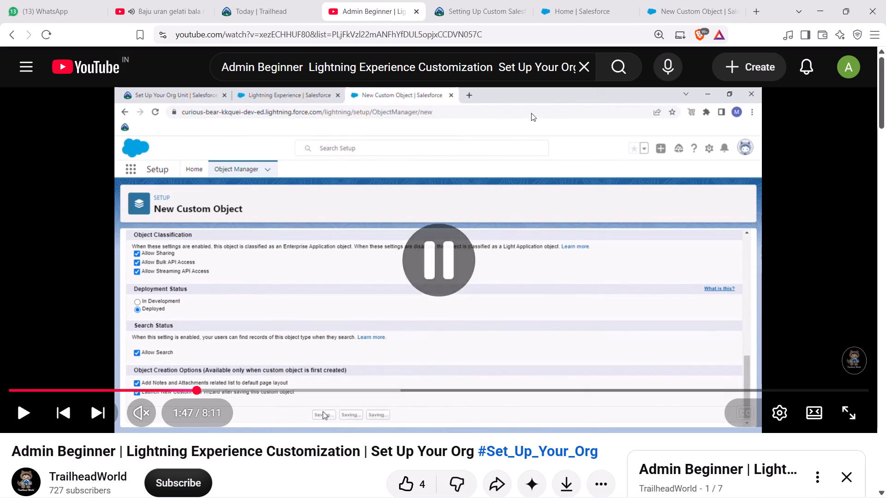
pyautogui.click(679, 15)
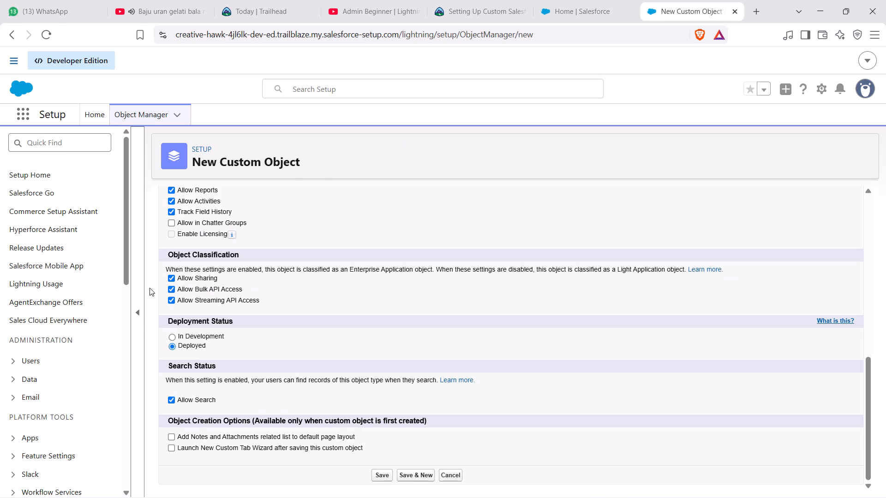
pyautogui.click(175, 436)
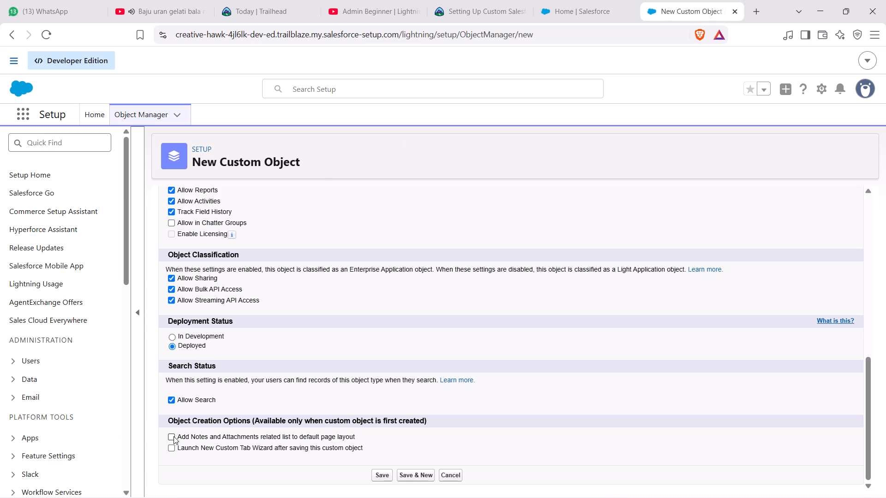
pyautogui.click(169, 435)
pyautogui.click(170, 450)
pyautogui.click(379, 475)
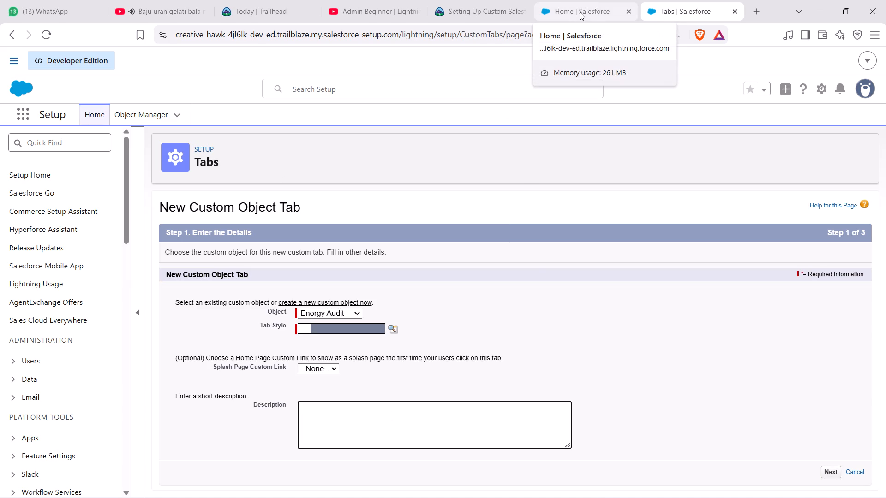
# Following the tutorial video, choose the Alarm clock tab style for the Energy Audit tab and continue to the profile settings.
pyautogui.click(365, 6)
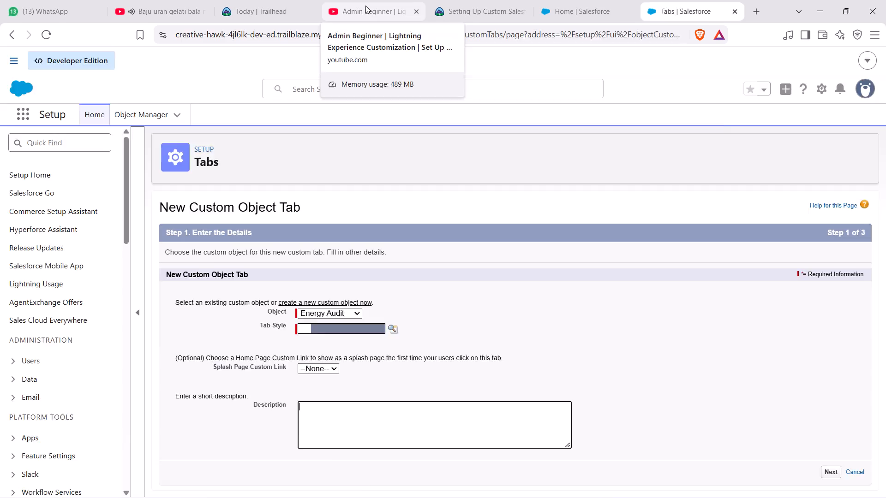
pyautogui.click(354, 129)
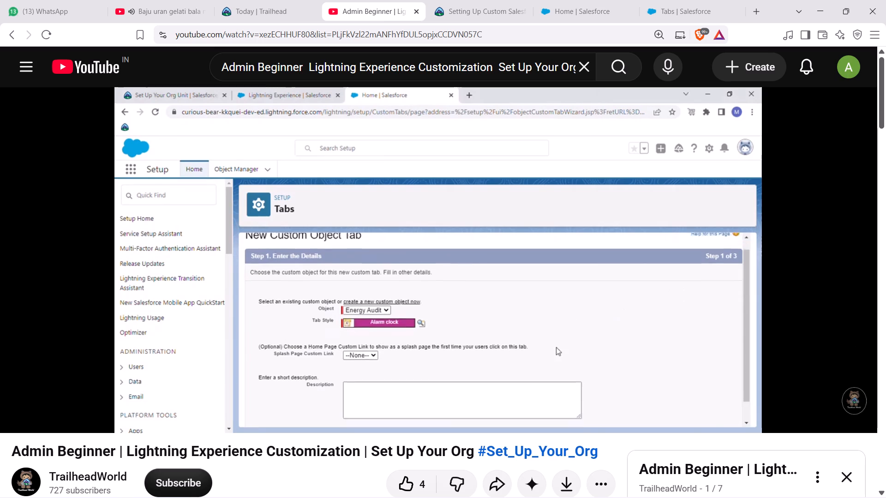
pyautogui.click(335, 149)
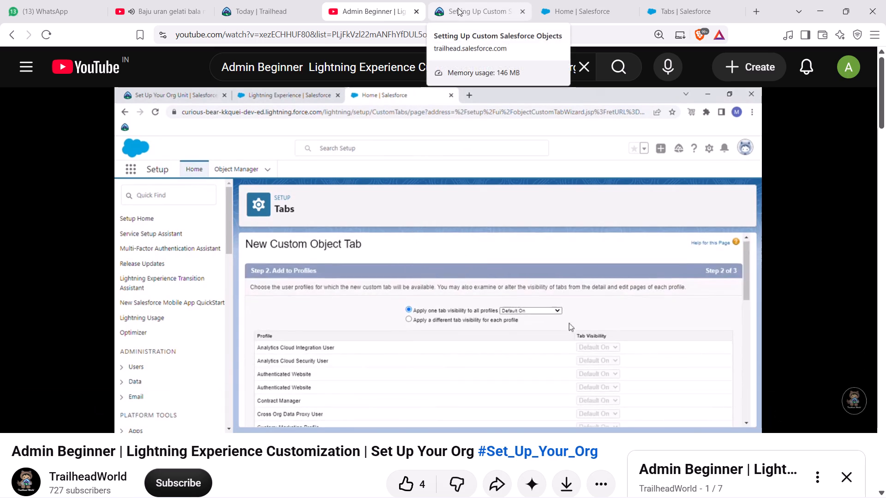
pyautogui.click(661, 0)
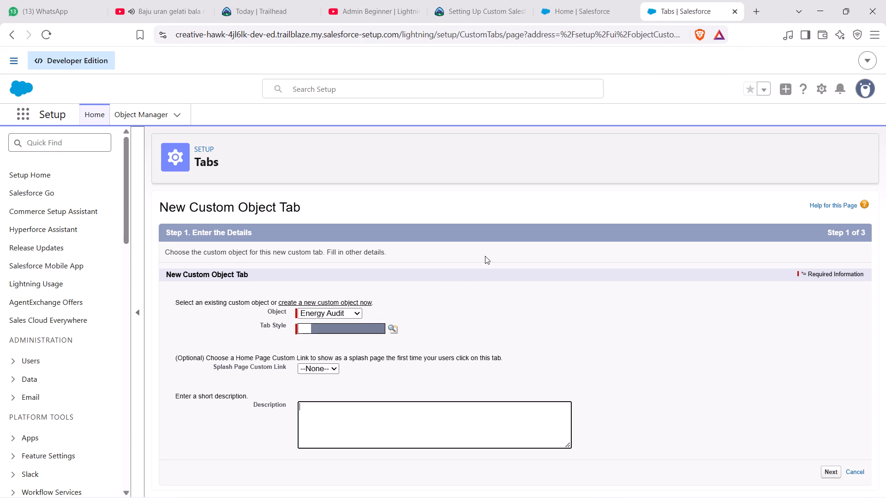
pyautogui.click(395, 324)
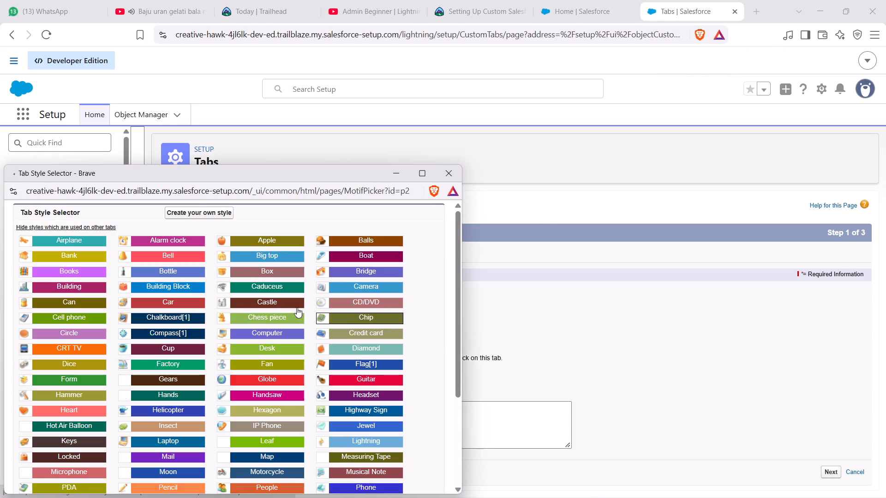
pyautogui.click(157, 241)
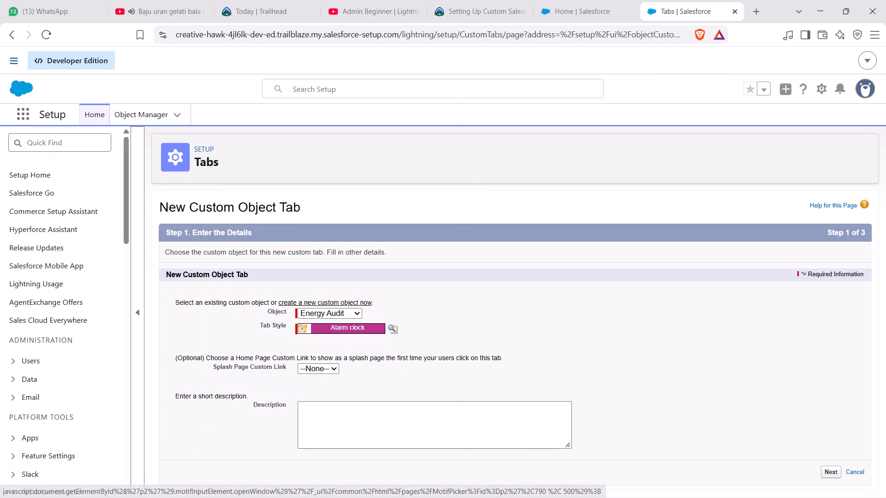
pyautogui.scroll(-2, 383, 396)
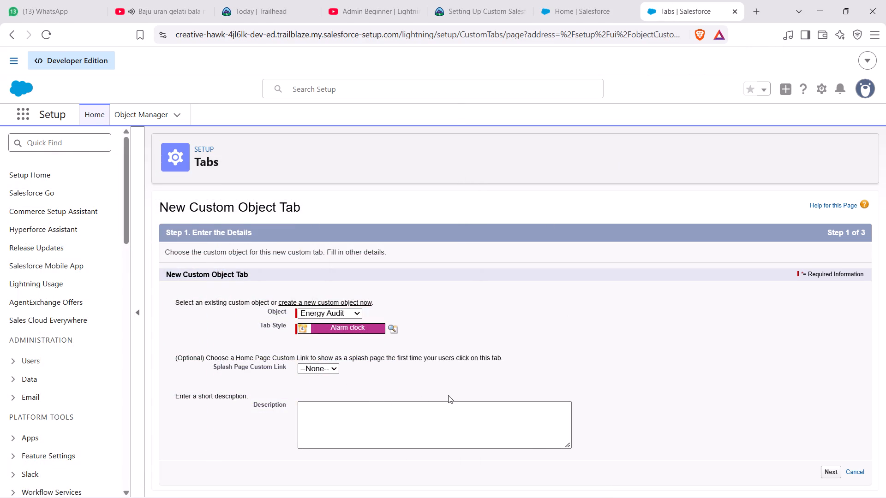
pyautogui.scroll(-2, 448, 395)
pyautogui.click(833, 471)
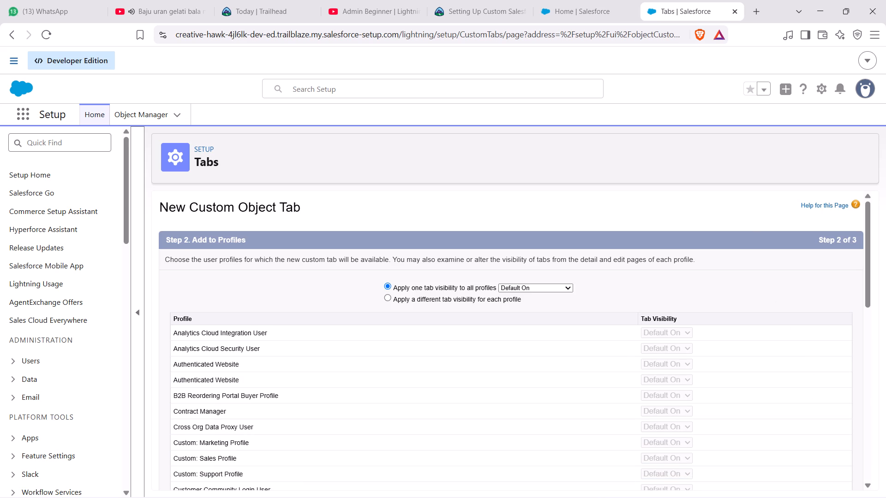
# Following the tutorial, accept the default profile visibility and app assignments, and save the Energy Audit custom tab.
pyautogui.click(391, 6)
pyautogui.click(399, 183)
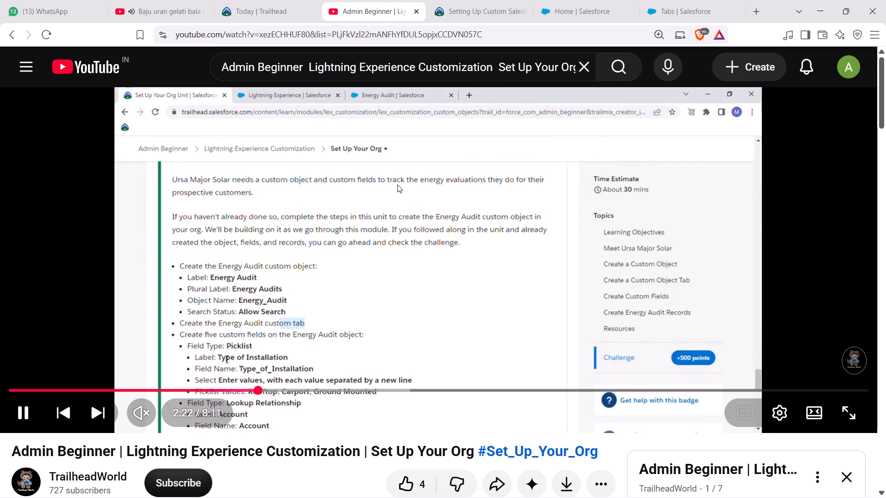
pyautogui.click(397, 184)
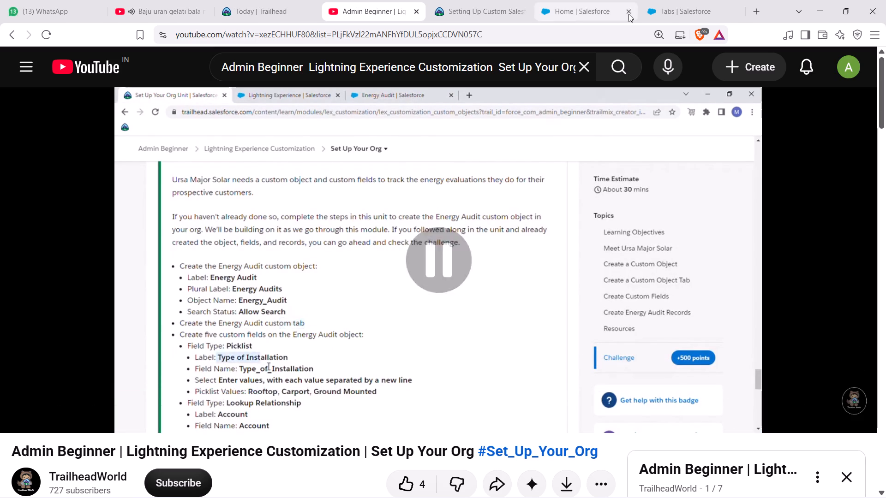
pyautogui.click(661, 7)
pyautogui.scroll(-6, 737, 283)
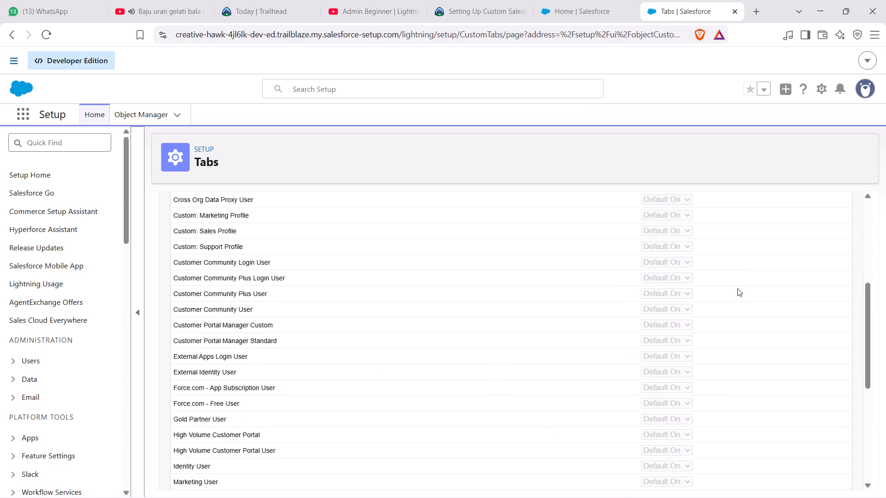
pyautogui.scroll(-7, 737, 288)
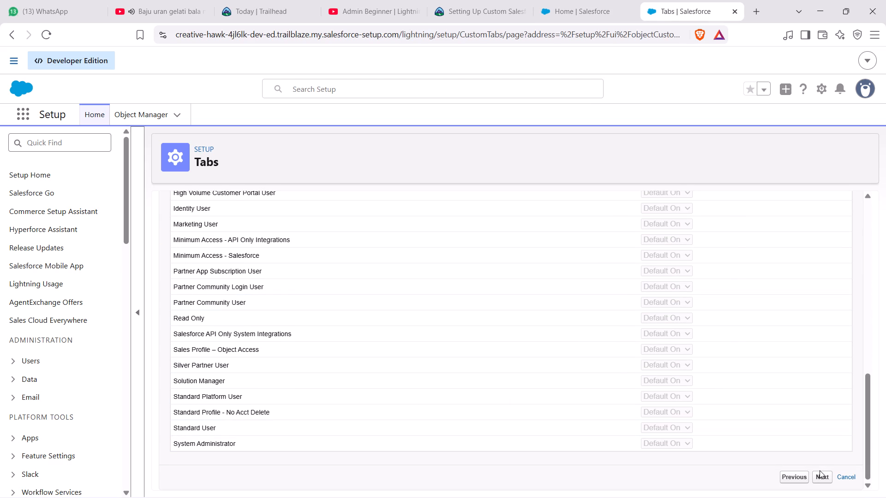
pyautogui.click(820, 470)
pyautogui.click(820, 471)
pyautogui.scroll(-7, 793, 427)
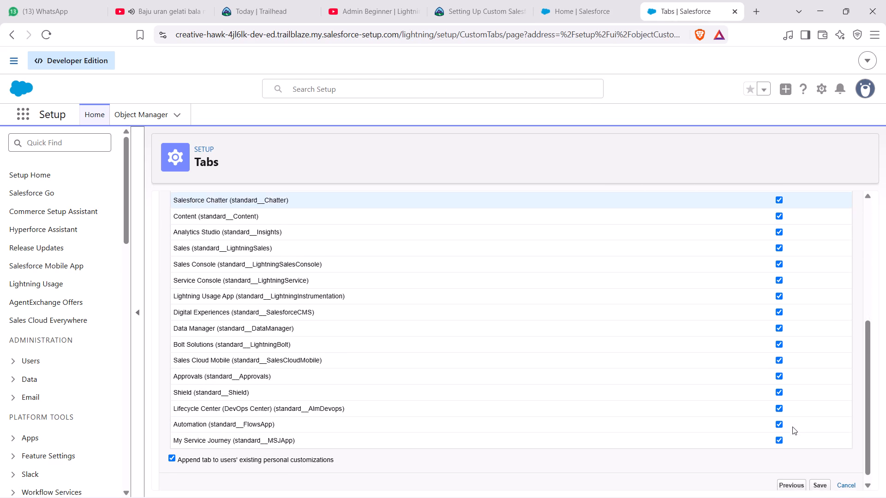
pyautogui.scroll(-2, 792, 427)
pyautogui.click(823, 477)
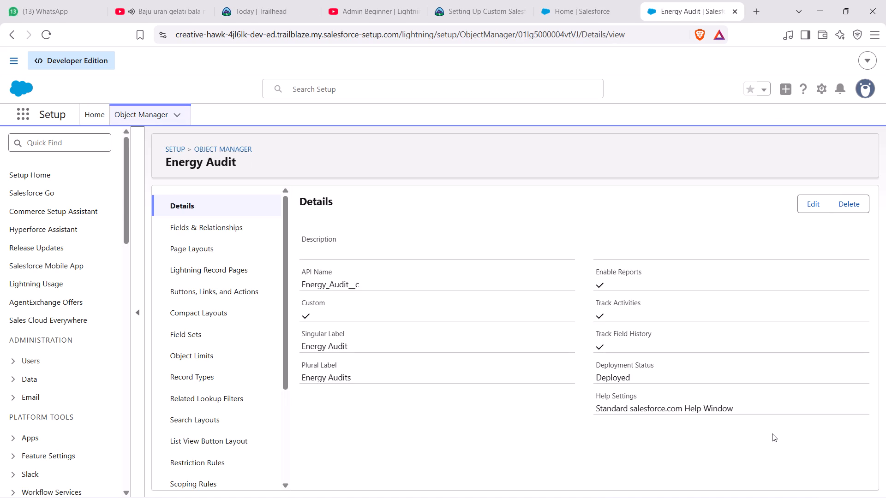
# Following the tutorial, start a new custom field under the Energy Audit object's Fields & Relationships.
pyautogui.click(390, 11)
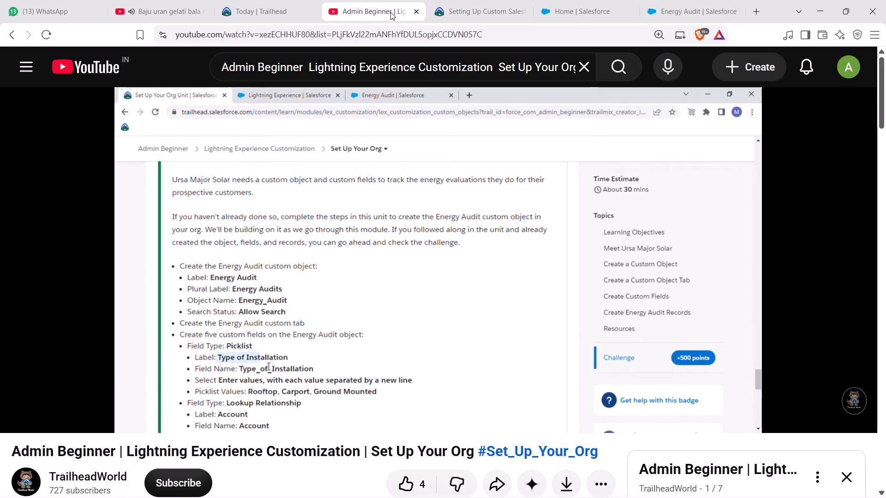
pyautogui.click(398, 147)
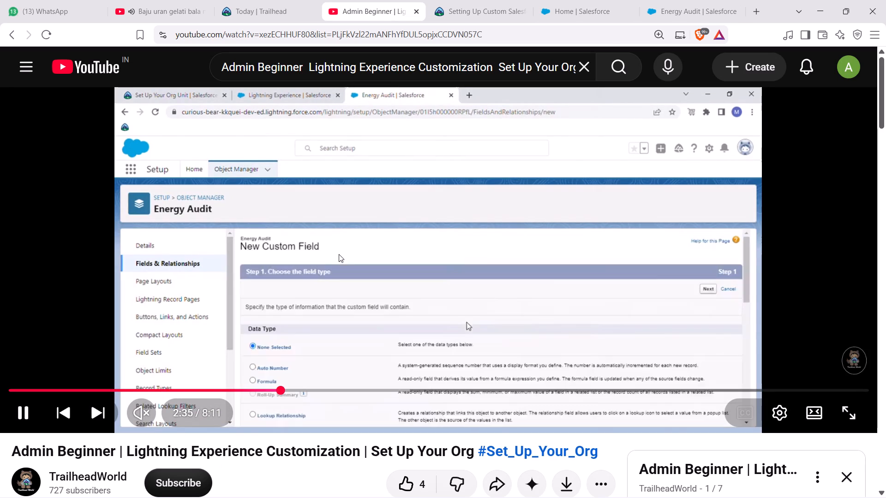
pyautogui.click(339, 254)
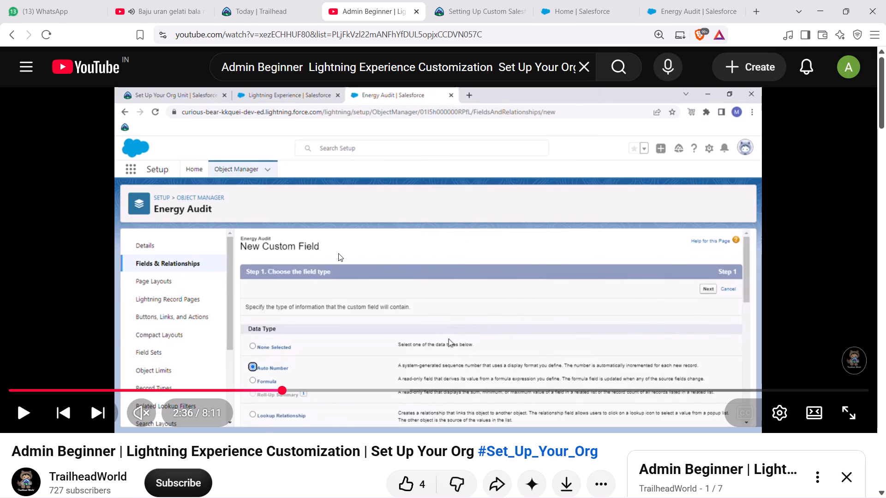
pyautogui.click(699, 1)
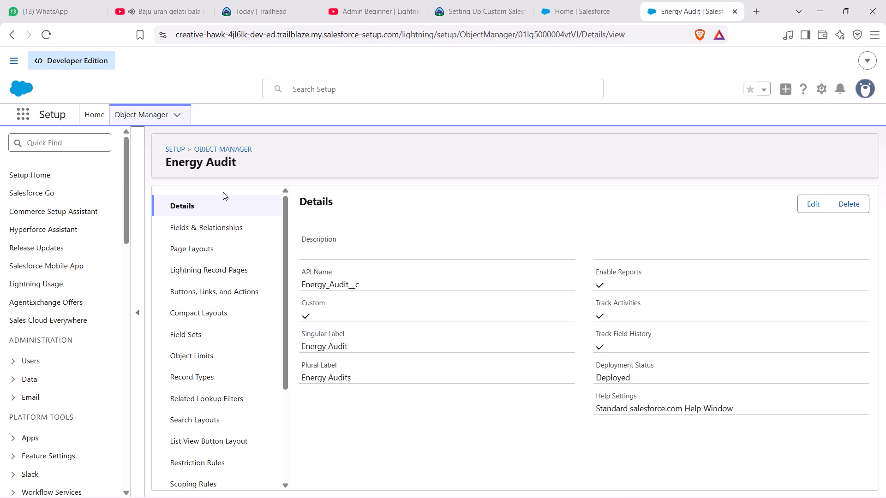
pyautogui.click(214, 228)
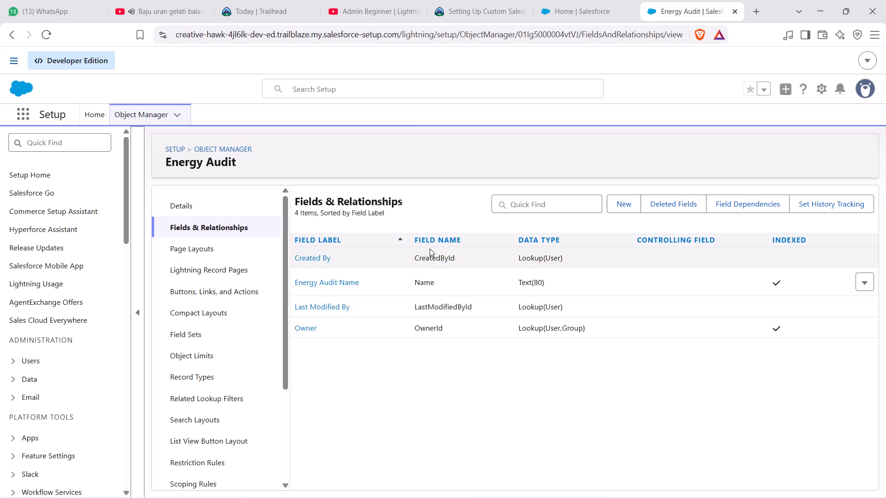
pyautogui.click(631, 200)
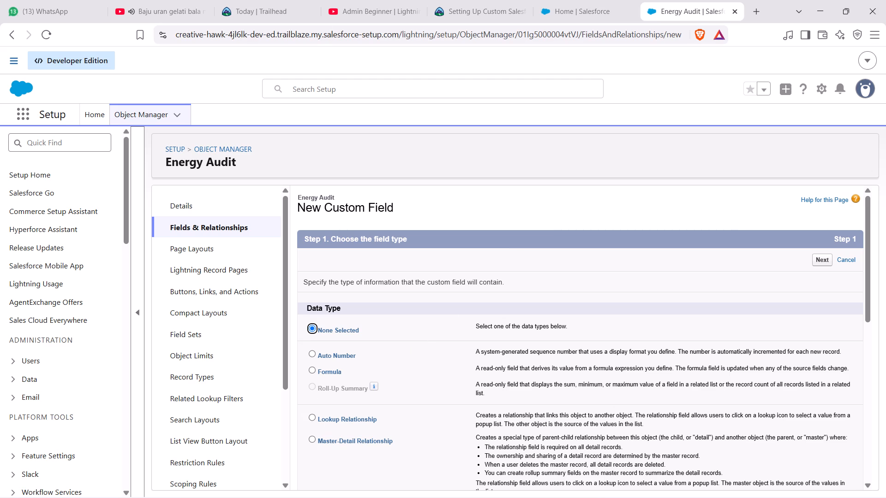
# Check the challenge page and tutorial for the first field, choose Picklist as its data type, and continue to the field details.
pyautogui.click(279, 1)
pyautogui.click(377, 4)
pyautogui.click(455, 2)
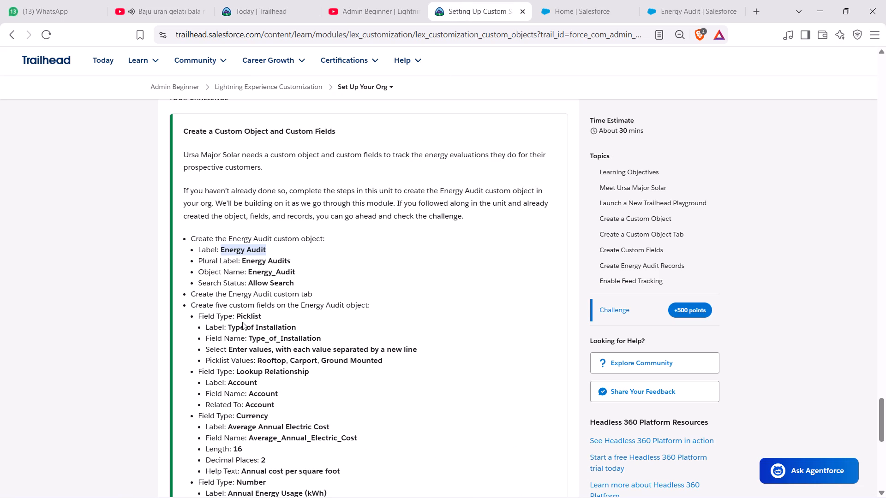
pyautogui.click(672, 0)
pyautogui.scroll(-5, 362, 309)
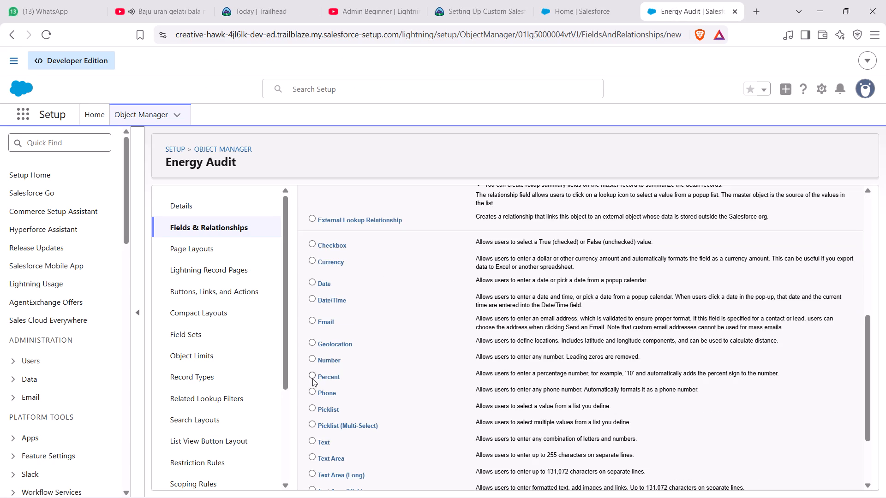
pyautogui.click(311, 405)
pyautogui.click(356, 0)
pyautogui.click(355, 229)
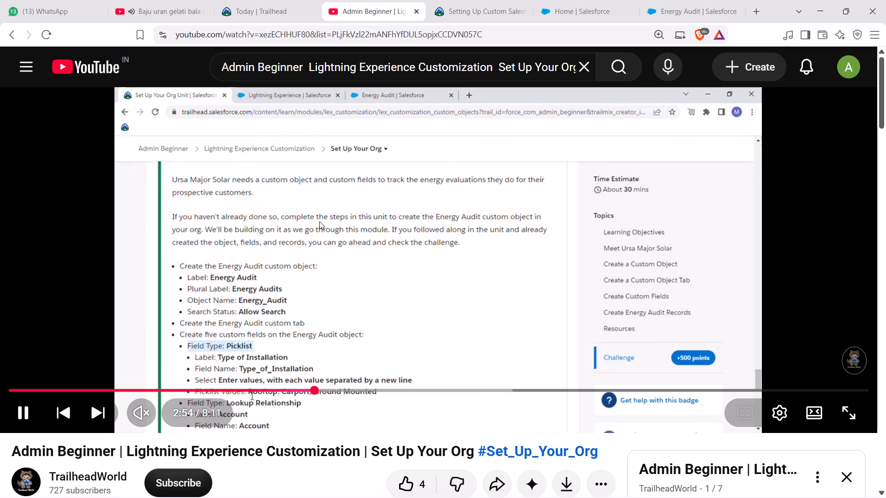
pyautogui.click(318, 221)
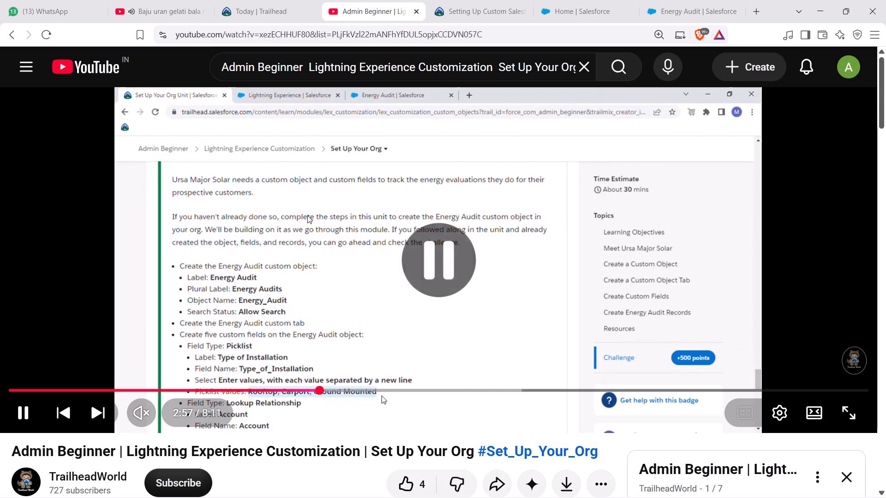
pyautogui.click(557, 0)
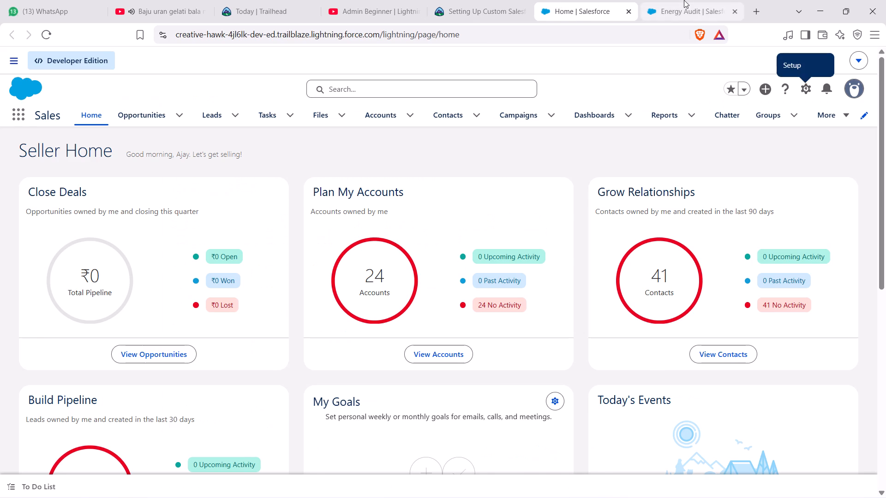
pyautogui.click(684, 0)
pyautogui.scroll(-6, 462, 266)
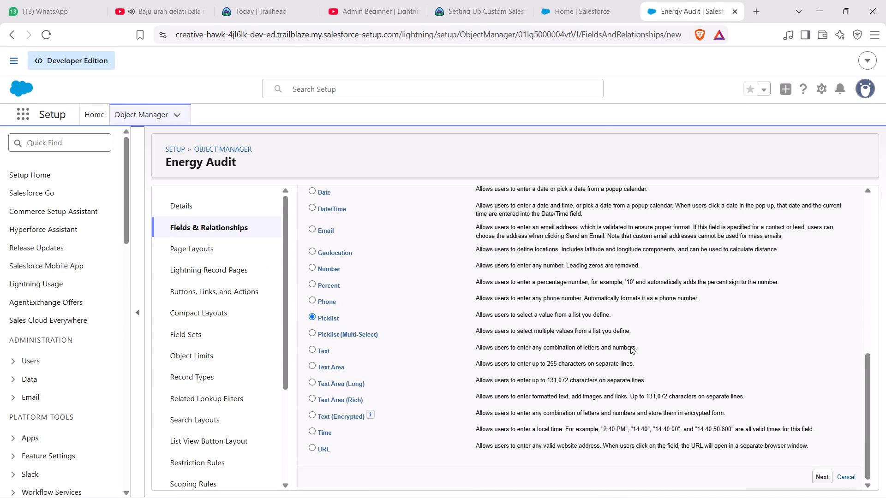
pyautogui.click(820, 473)
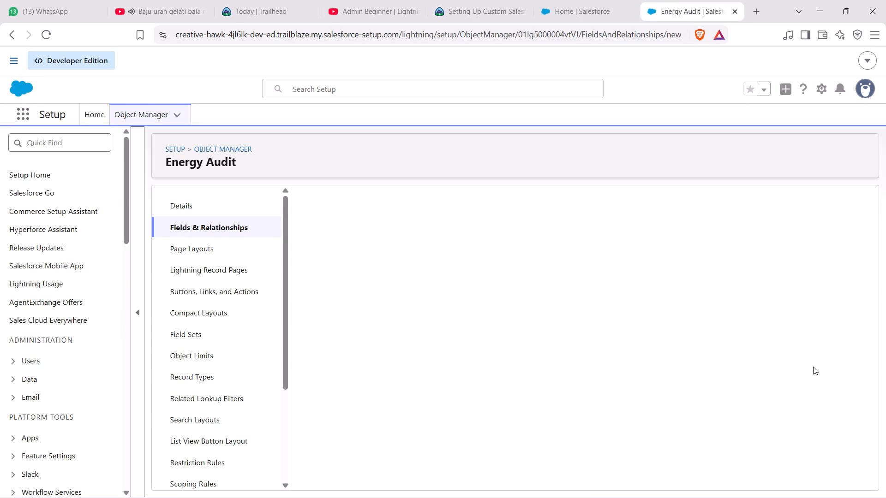
# Copy the picklist field's label from the challenge page and set the new field's label to Type of Installation.
pyautogui.click(461, 5)
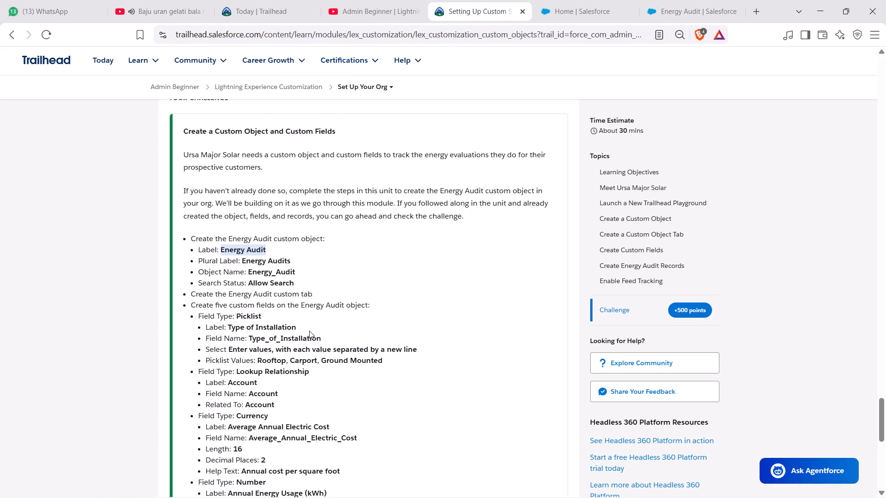
pyautogui.moveTo(297, 327); pyautogui.dragTo(284, 326)
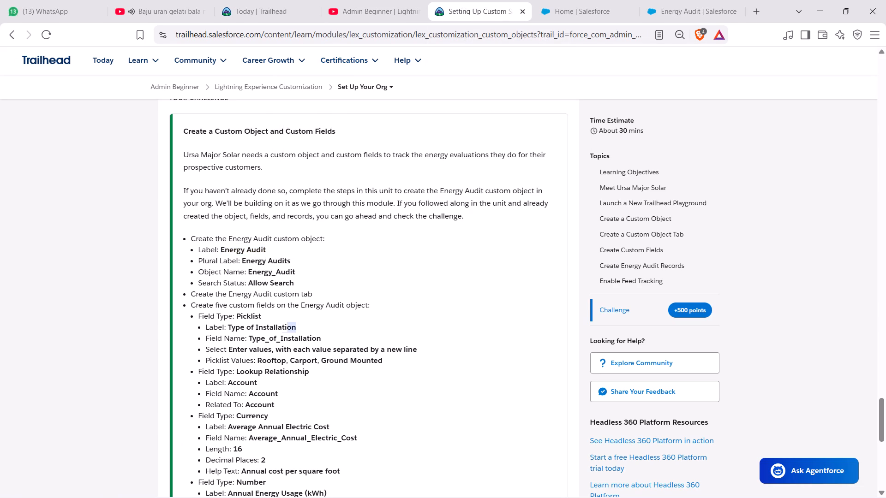
pyautogui.moveTo(284, 326); pyautogui.dragTo(229, 328)
pyautogui.rightClick(231, 328)
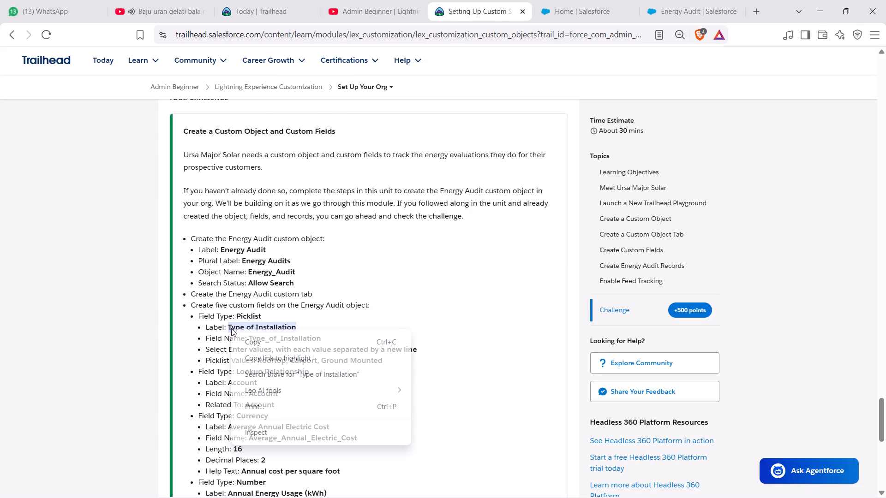
pyautogui.click(260, 342)
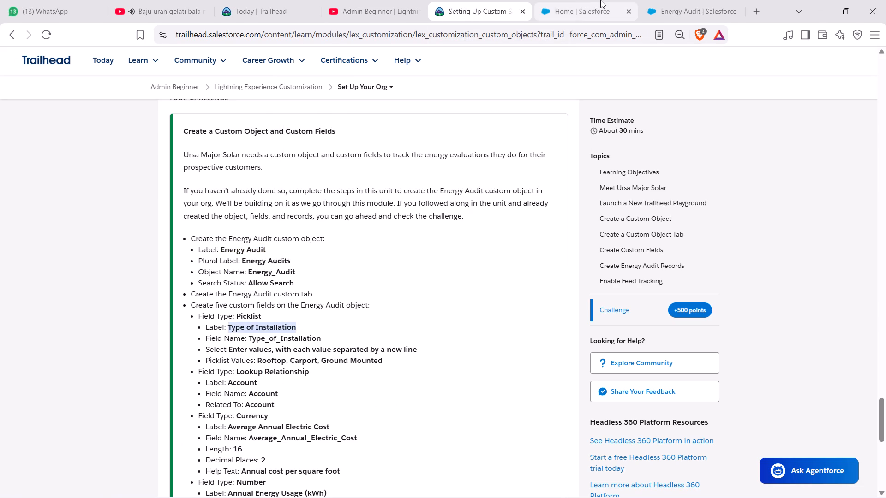
pyautogui.click(654, 10)
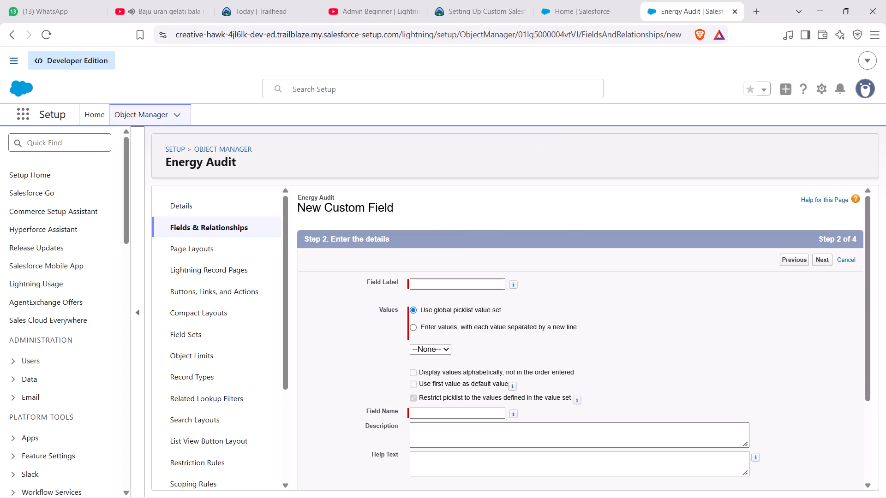
pyautogui.rightClick(437, 281)
pyautogui.click(453, 353)
pyautogui.click(502, 344)
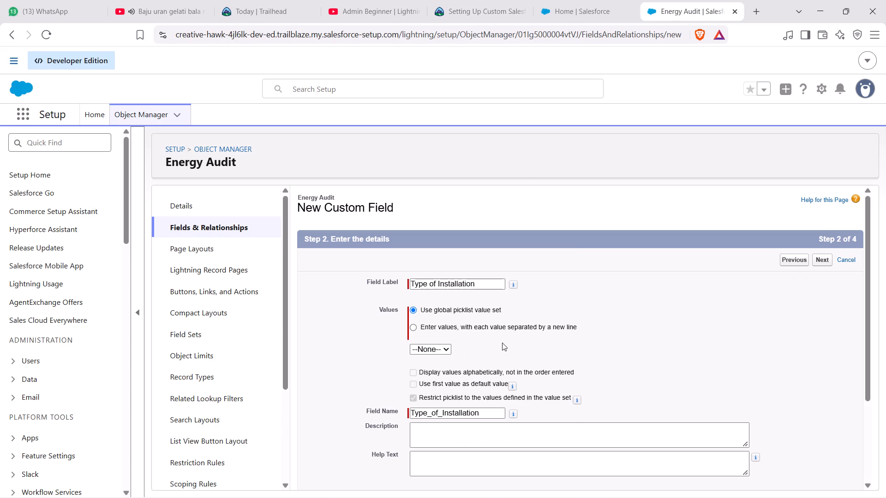
# Choose to enter values separated by a new line, and copy in Rooftop, Carport, Ground Mounted from the challenge page.
pyautogui.click(416, 329)
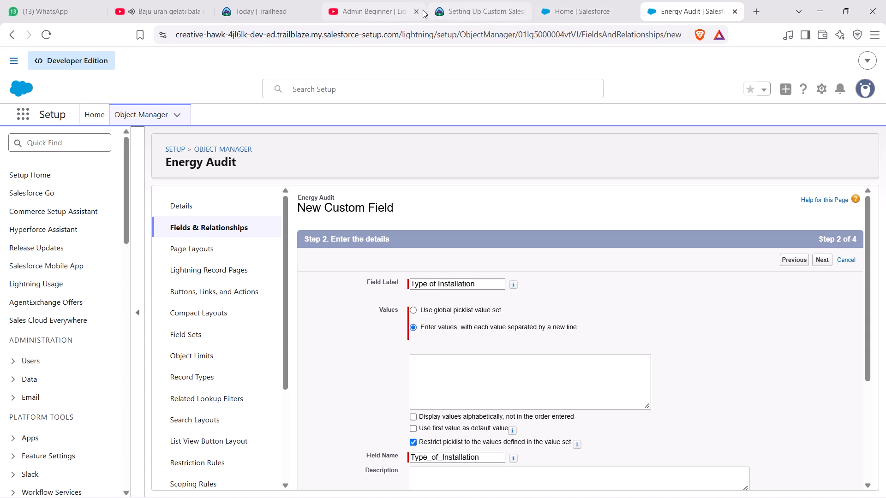
pyautogui.click(450, 9)
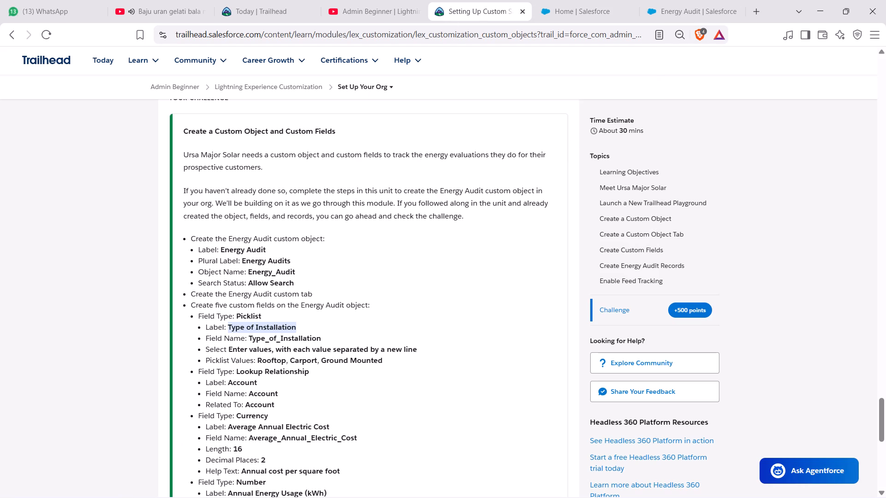
pyautogui.moveTo(258, 359); pyautogui.dragTo(309, 363)
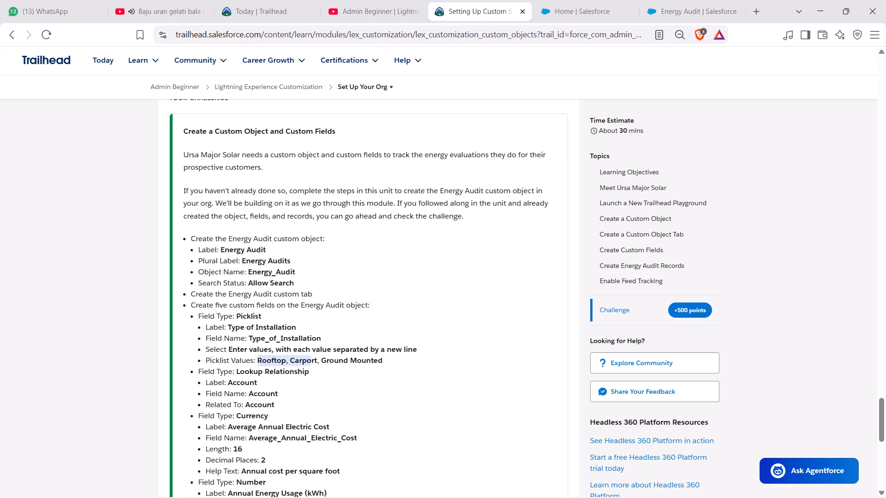
pyautogui.moveTo(309, 363); pyautogui.dragTo(389, 361)
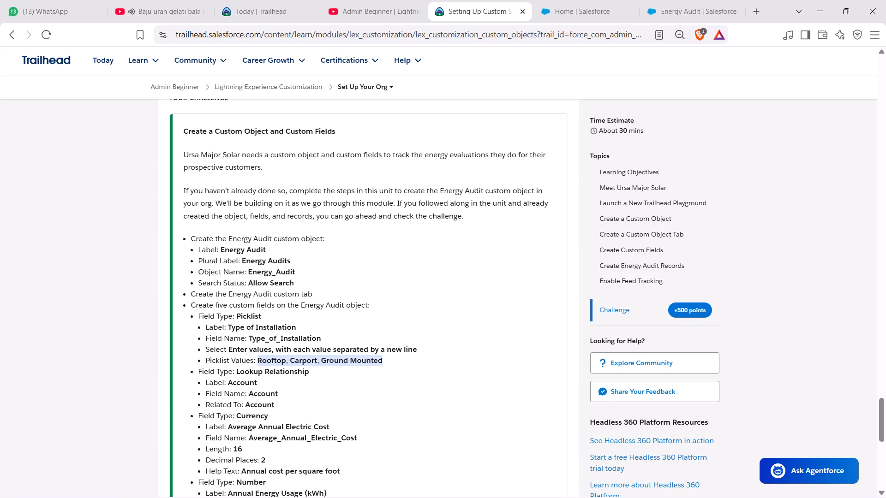
pyautogui.rightClick(377, 360)
pyautogui.click(407, 368)
pyautogui.click(687, 8)
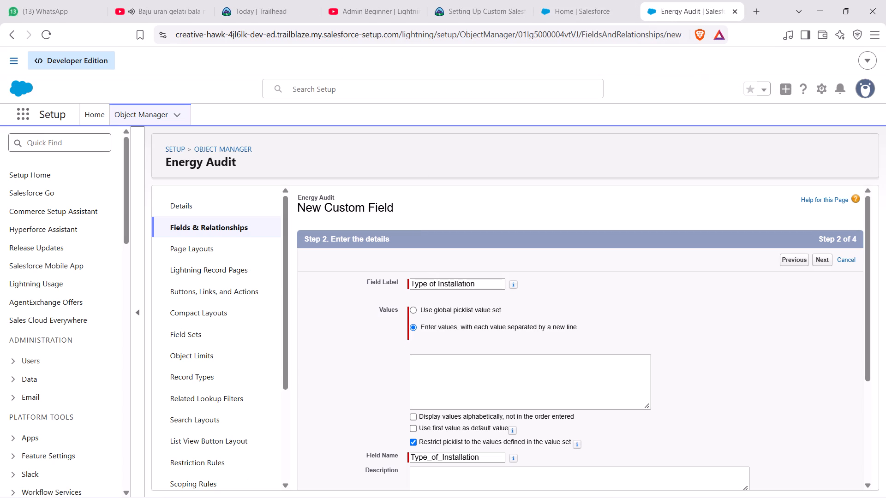
pyautogui.rightClick(444, 375)
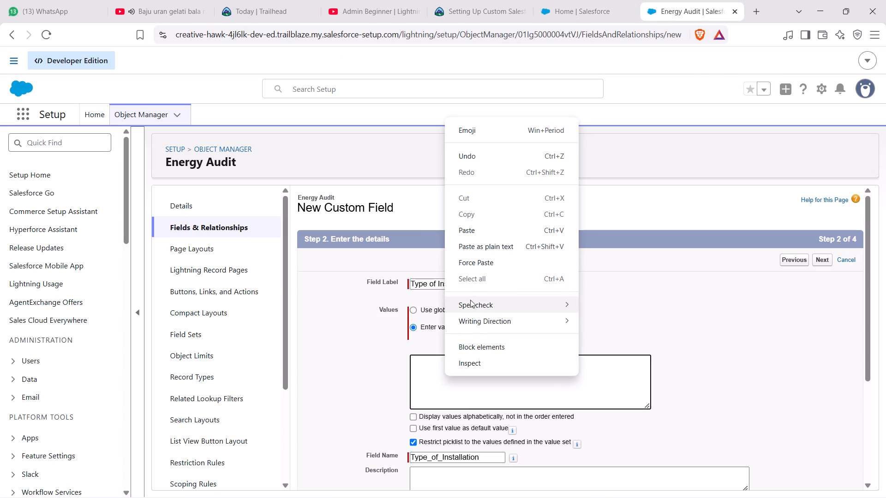
pyautogui.click(488, 223)
# Check the tutorial video, and reformat the picklist values so Rooftop, Carport and Ground Mounted each sit on their own line without commas.
pyautogui.scroll(-2, 470, 383)
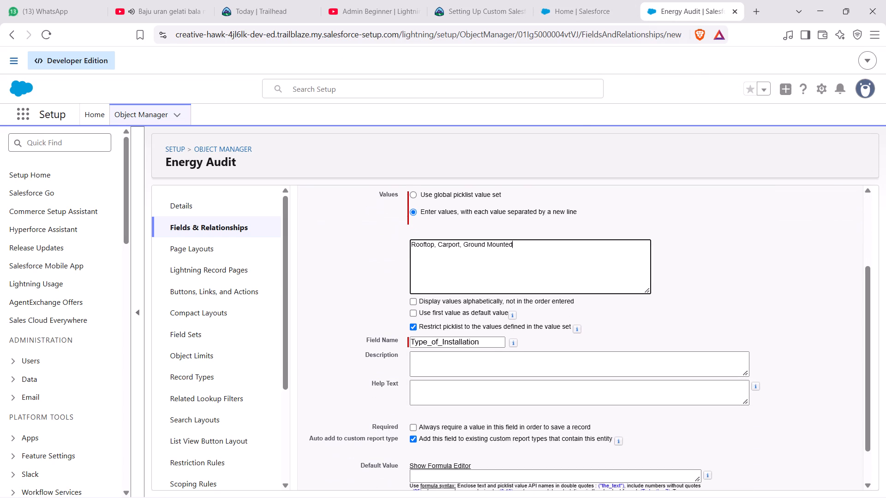
pyautogui.scroll(-3, 470, 379)
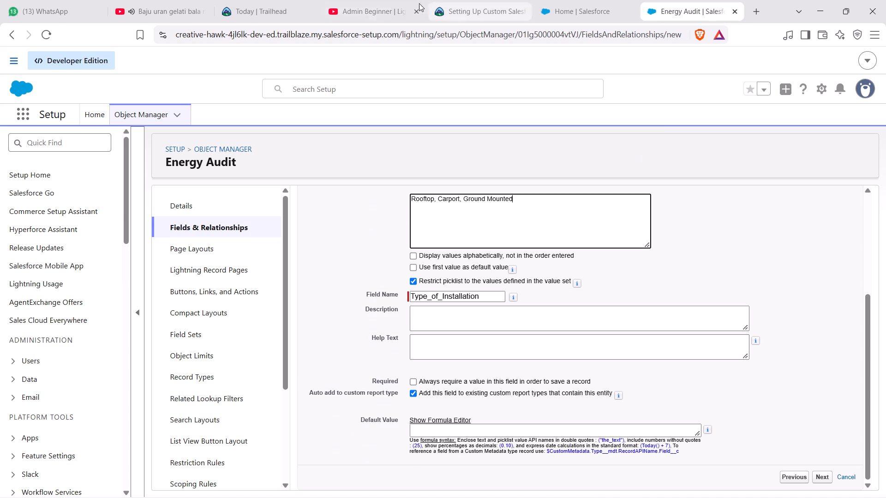
pyautogui.click(374, 2)
pyautogui.click(363, 198)
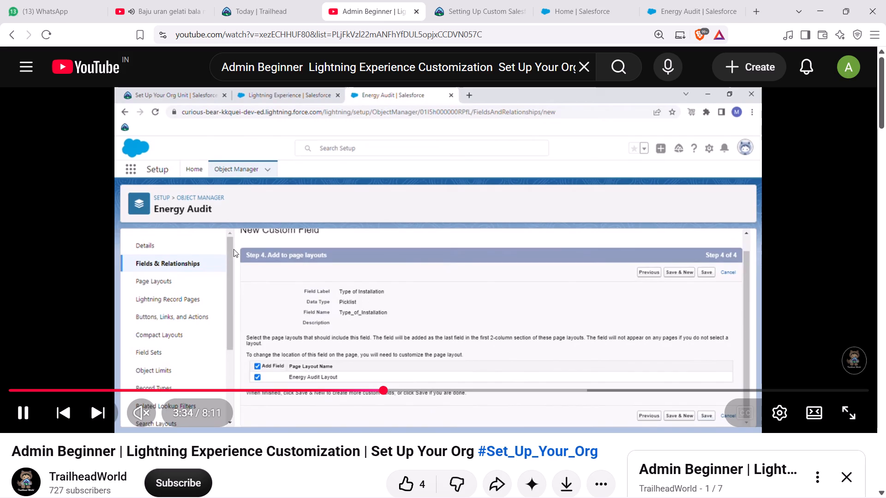
pyautogui.click(295, 235)
pyautogui.click(689, 0)
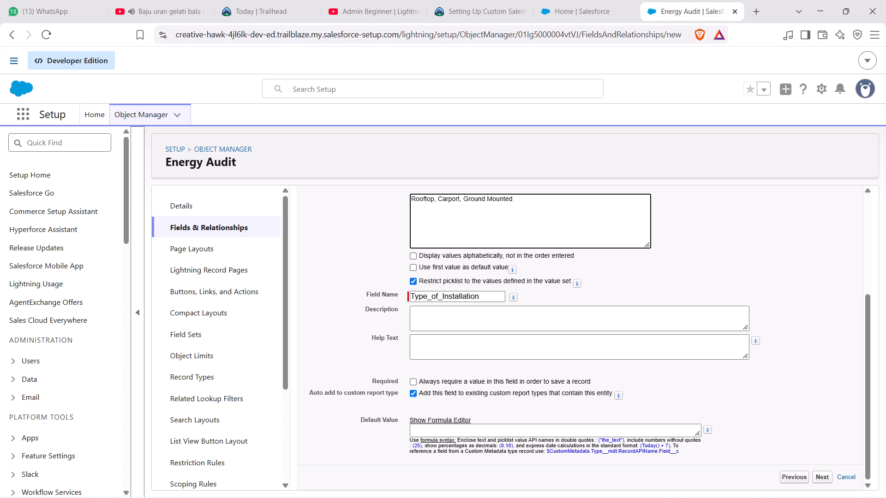
pyautogui.click(464, 196)
pyautogui.press('BackSpace')
pyautogui.press('BackSpace')
pyautogui.press('Return')
pyautogui.click(437, 200)
pyautogui.click(411, 203)
pyautogui.press('Return')
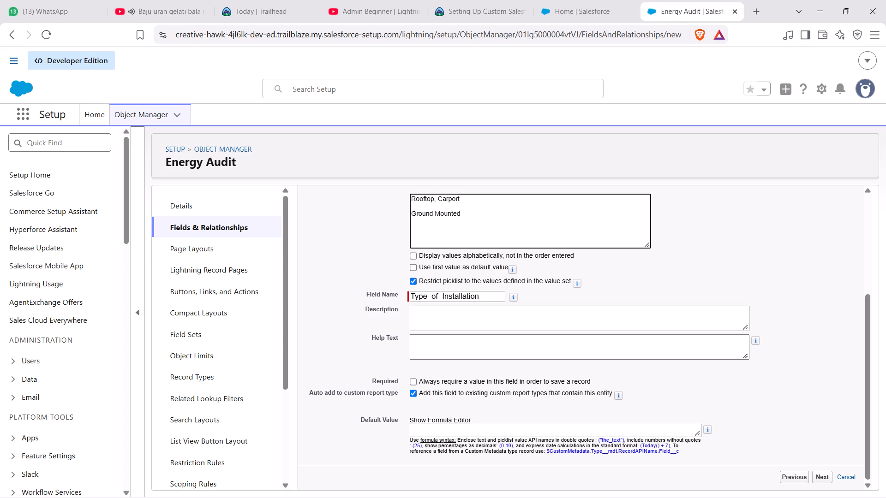
pyautogui.click(437, 198)
pyautogui.press('BackSpace')
pyautogui.click(436, 199)
pyautogui.press('BackSpace')
pyautogui.press('Return')
pyautogui.click(425, 216)
pyautogui.press('BackSpace')
# Continue to field-level security, make Type of Installation visible to all profiles, and save the field with the Energy Audit Layout selected.
pyautogui.scroll(-3, 441, 228)
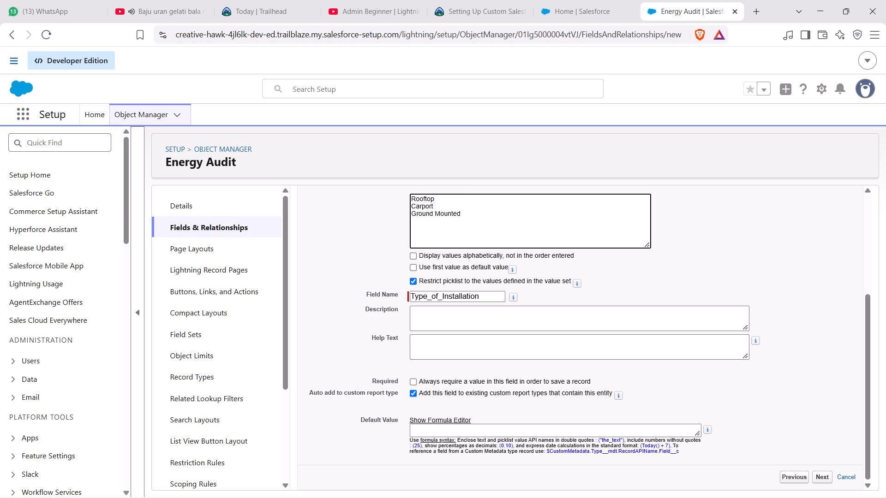
pyautogui.click(822, 479)
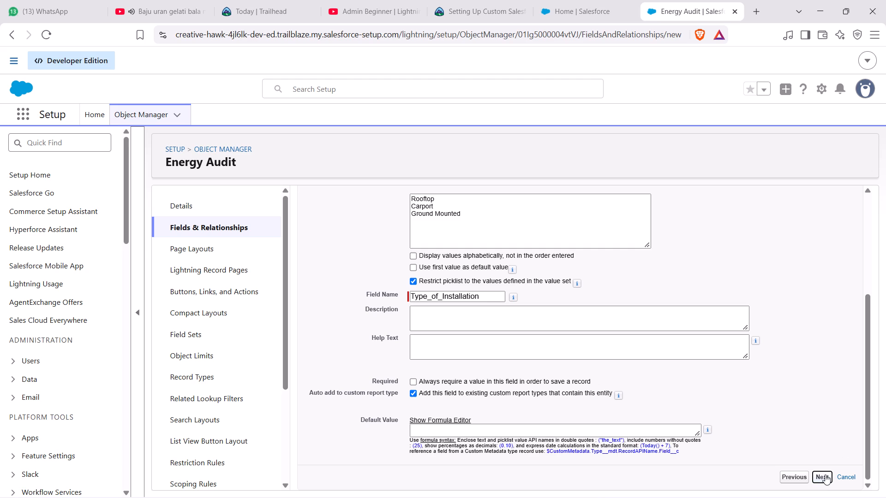
pyautogui.click(825, 474)
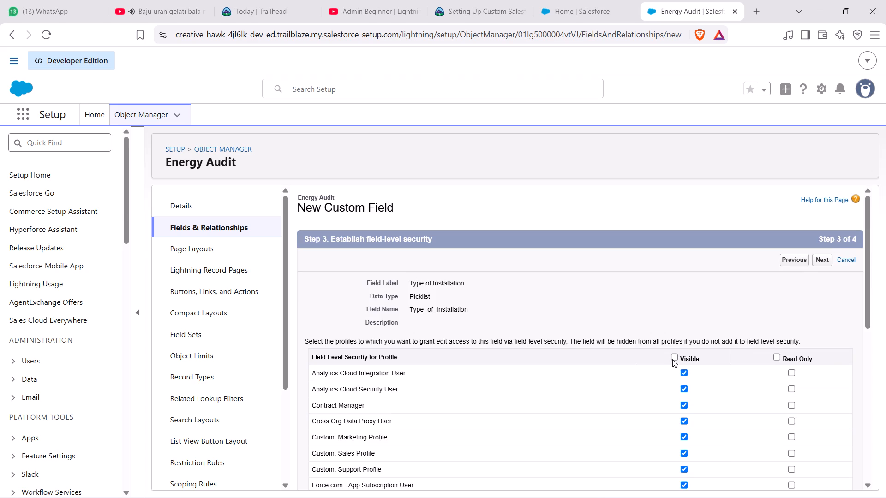
pyautogui.click(674, 355)
pyautogui.click(820, 255)
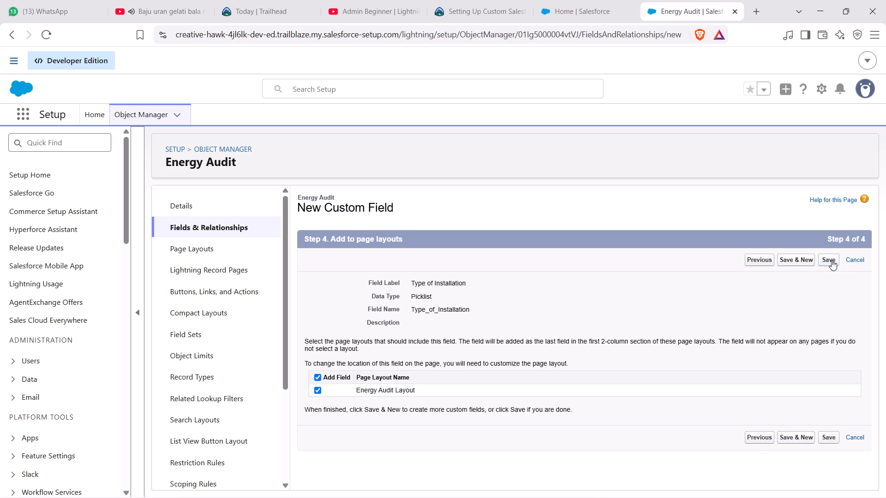
pyautogui.click(826, 437)
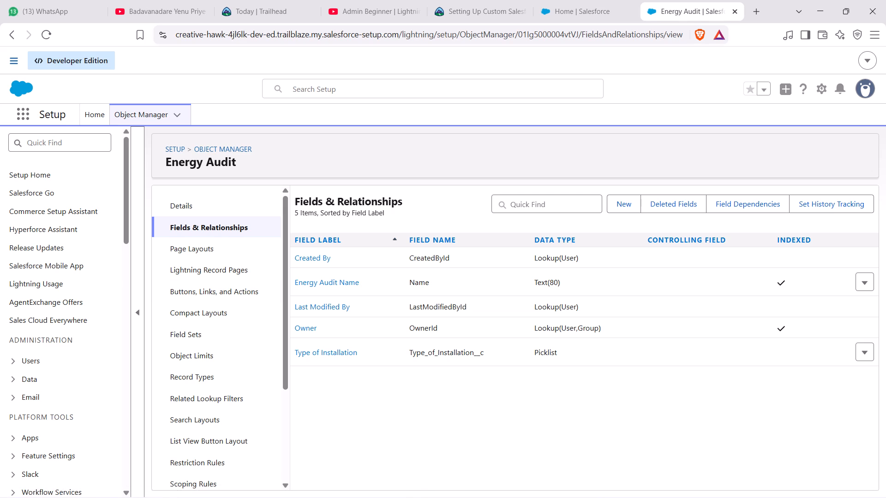
# Start another custom field on Energy Audit, check the tutorial video for its type, and choose Lookup Relationship as the data type.
pyautogui.click(620, 202)
pyautogui.click(357, 18)
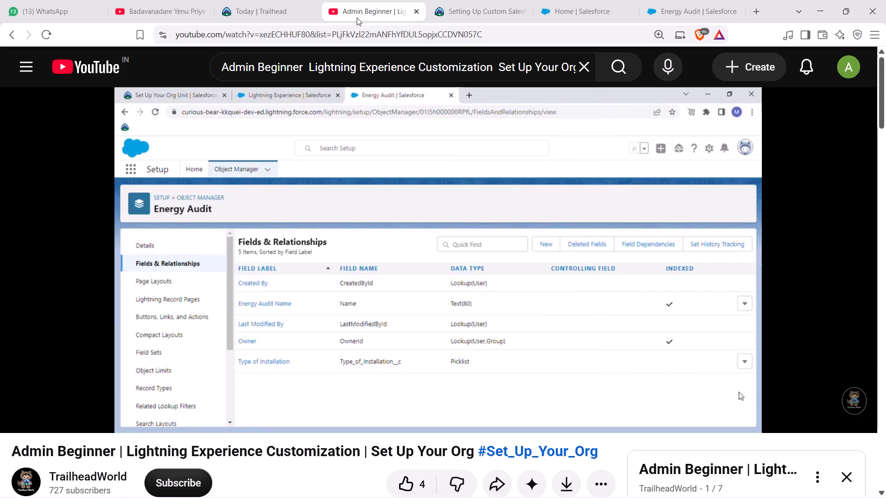
pyautogui.click(345, 213)
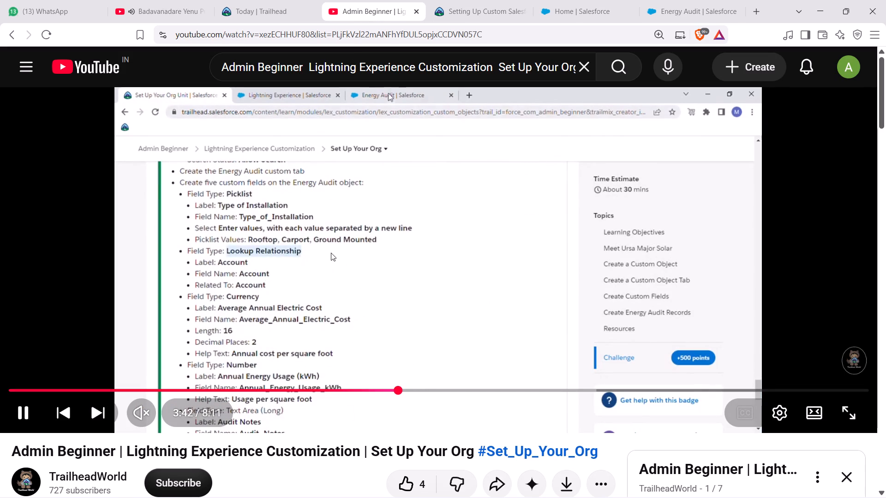
pyautogui.click(330, 266)
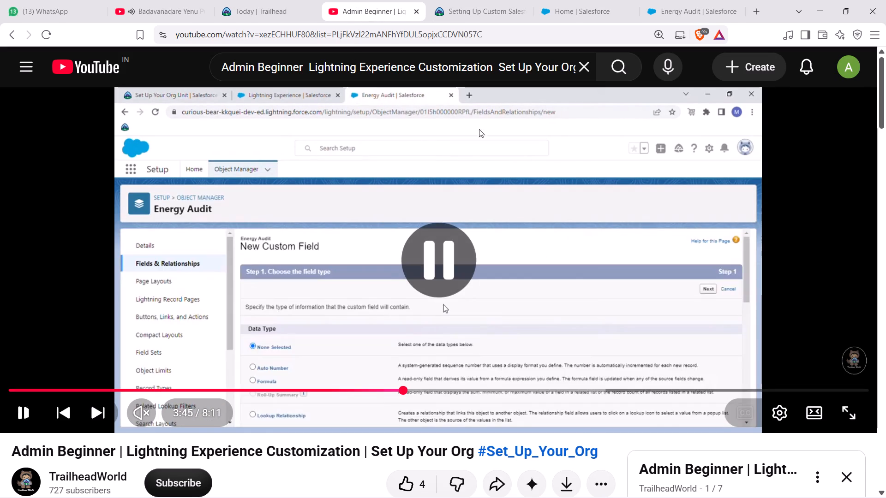
pyautogui.click(680, 13)
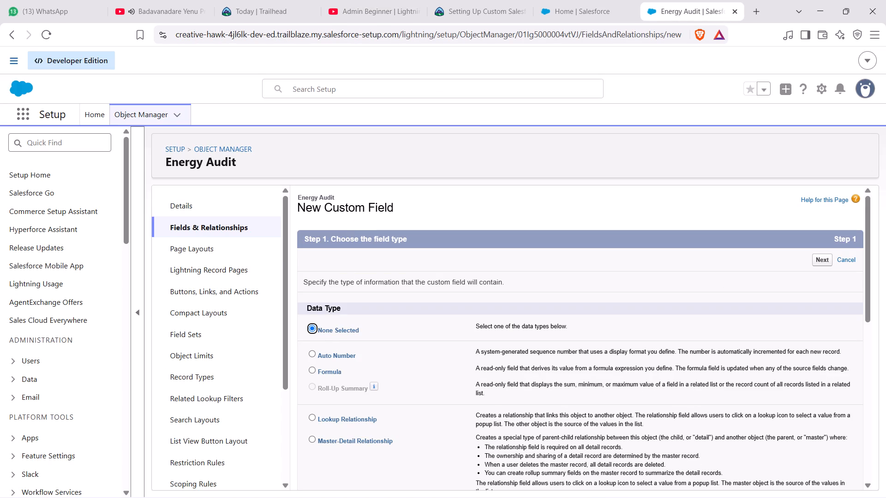
pyautogui.click(314, 421)
pyautogui.click(826, 258)
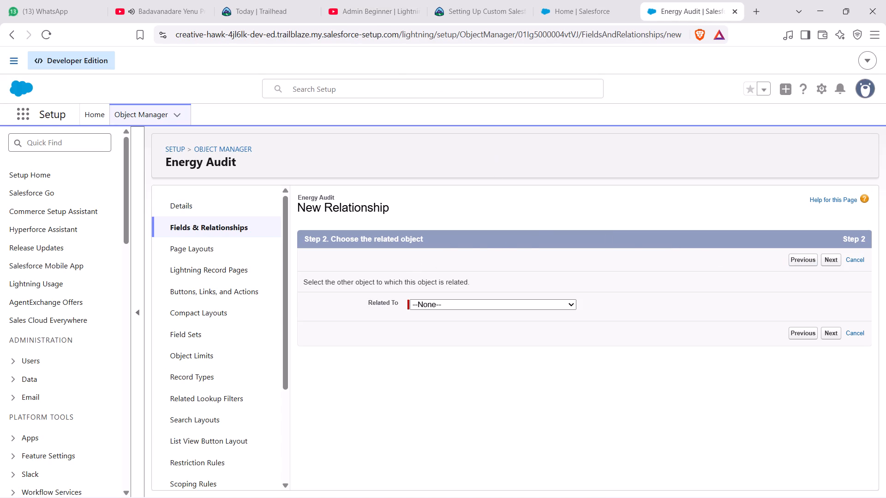
# Consult the challenge page and tutorial video, relate the lookup field to the Account object, and continue to its label and name.
pyautogui.click(452, 14)
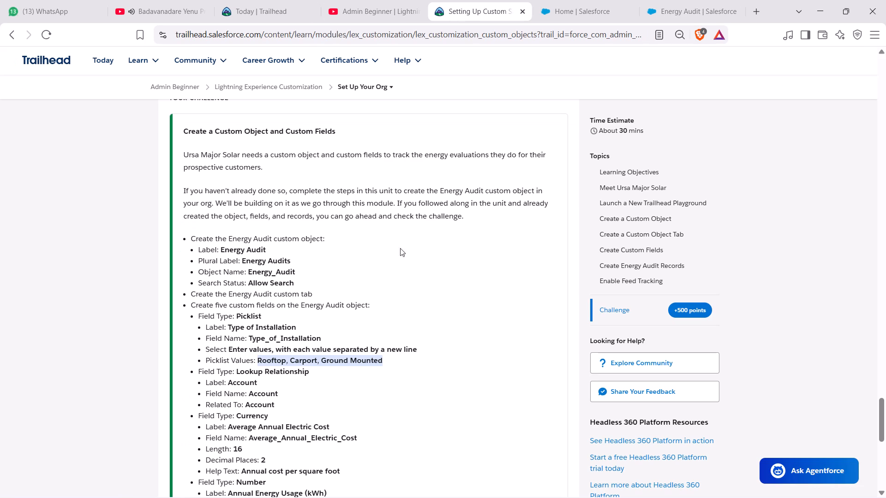
pyautogui.click(289, 397)
pyautogui.click(688, 6)
pyautogui.click(433, 308)
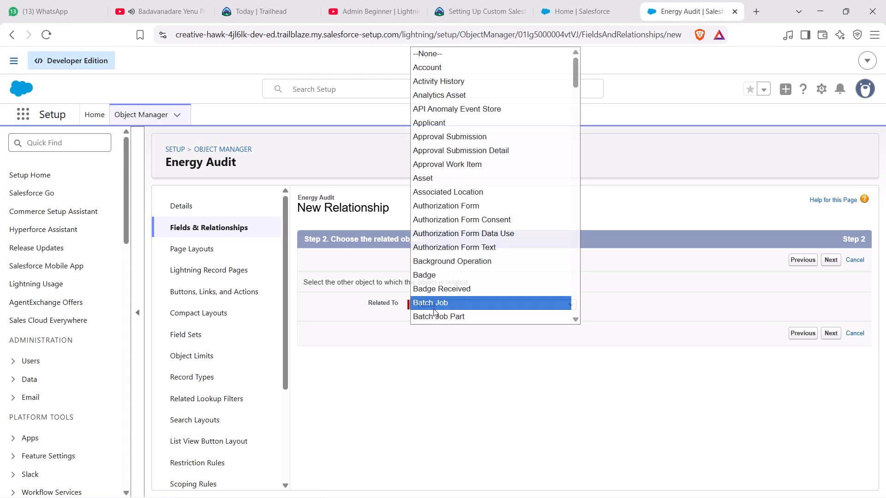
pyautogui.click(468, 69)
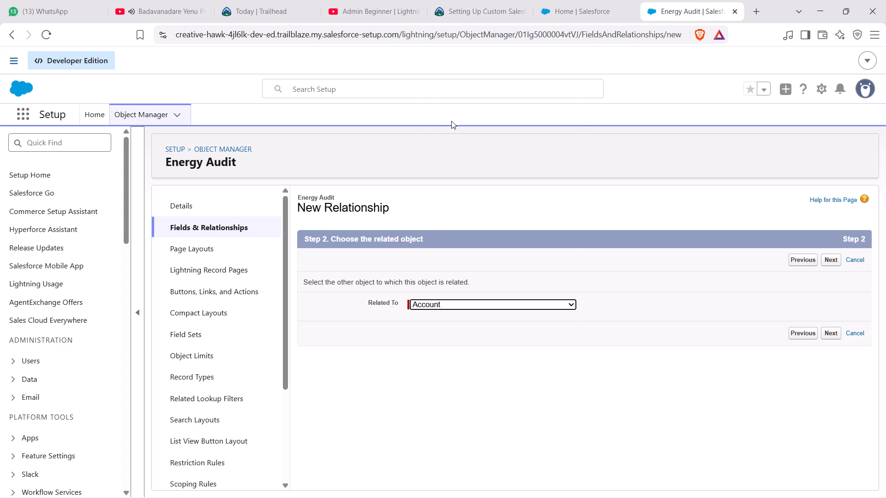
pyautogui.click(358, 16)
pyautogui.click(365, 212)
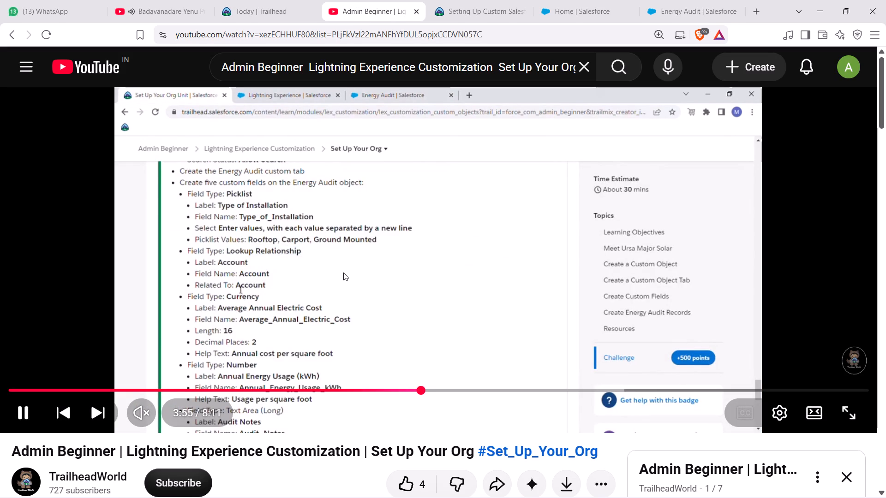
pyautogui.click(341, 275)
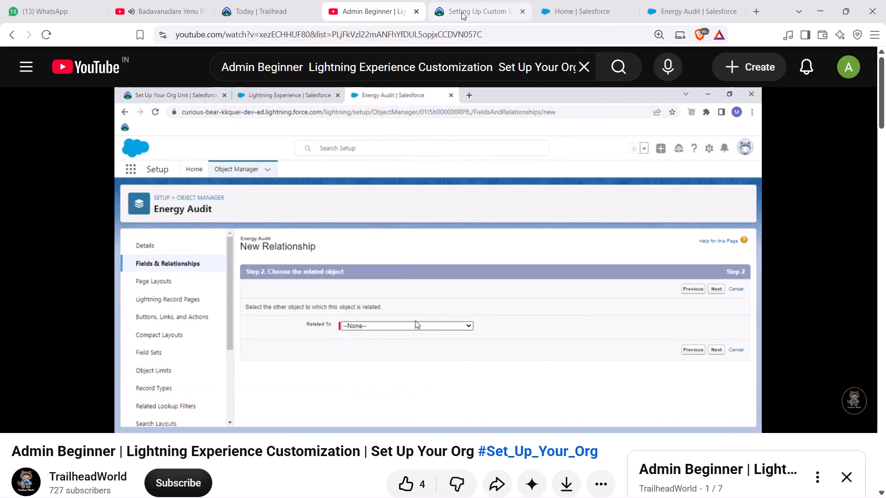
pyautogui.click(666, 0)
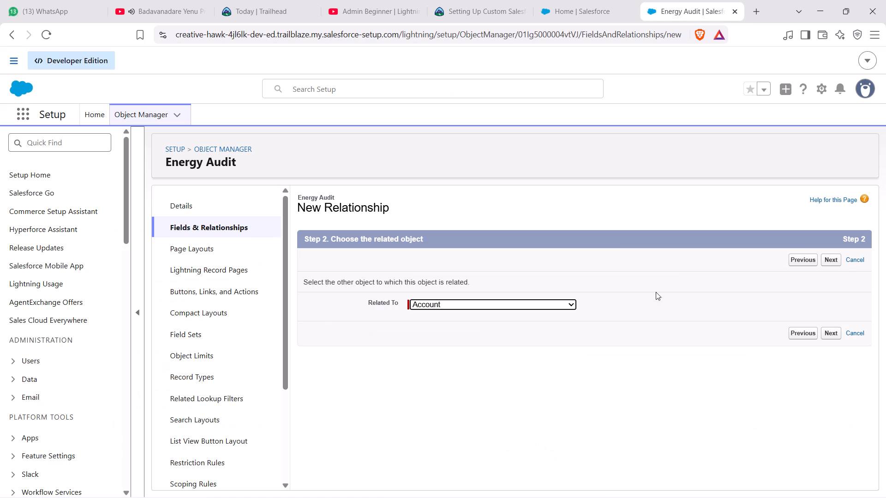
pyautogui.click(829, 332)
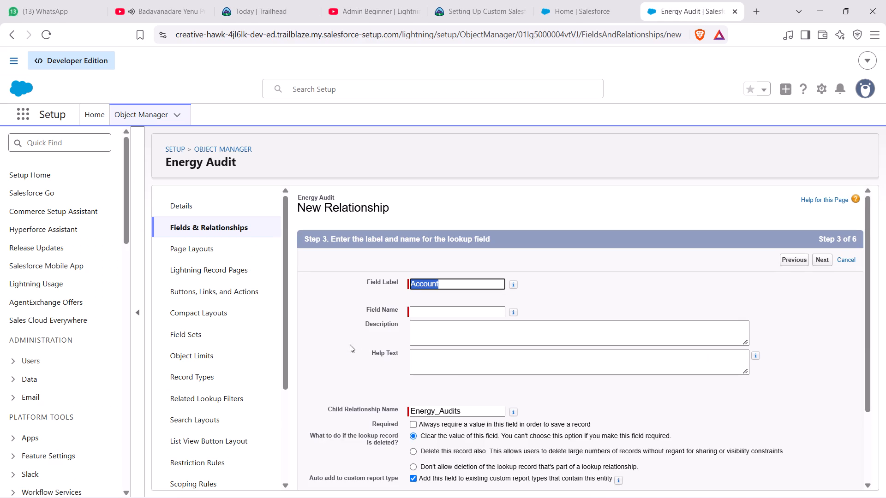
# Compare the lookup field's details with the challenge page and tutorial video, and accept Account as its label and name.
pyautogui.click(314, 13)
pyautogui.click(339, 10)
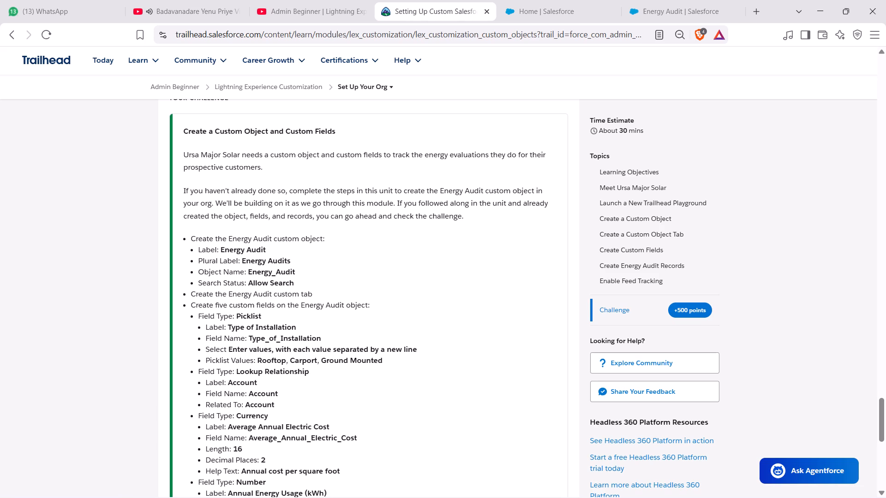
pyautogui.click(655, 4)
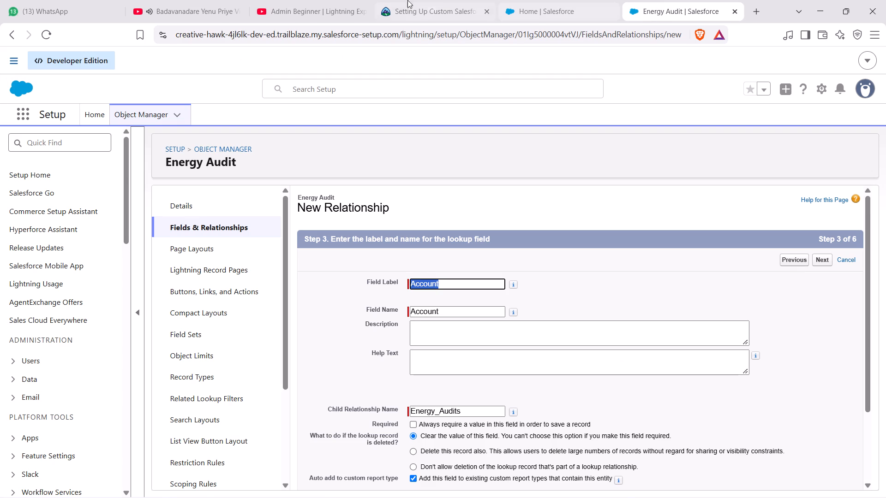
pyautogui.click(330, 0)
pyautogui.click(354, 217)
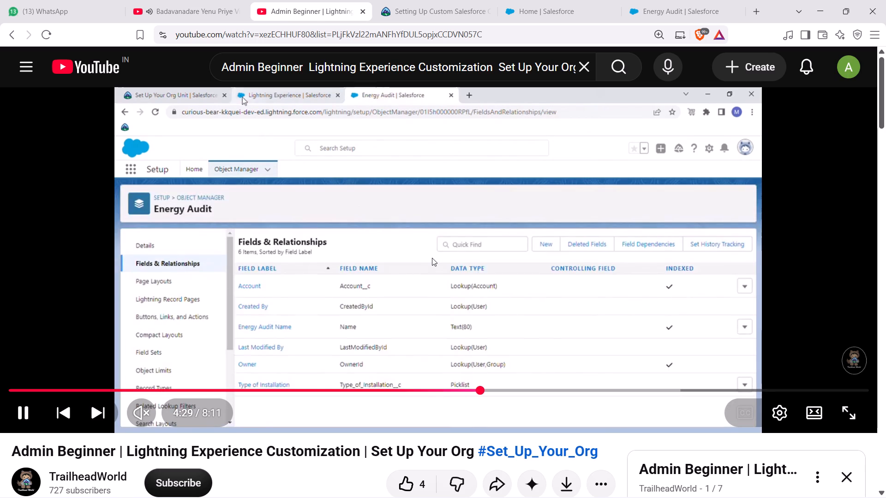
pyautogui.click(432, 258)
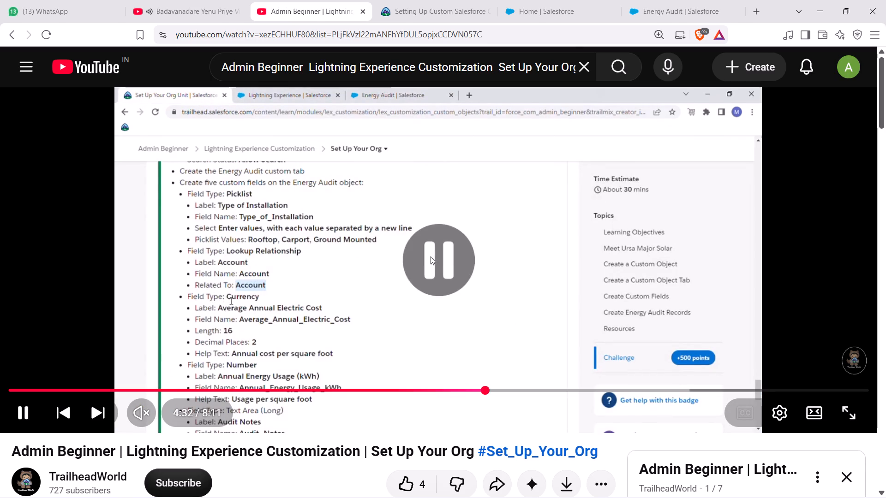
pyautogui.click(688, 4)
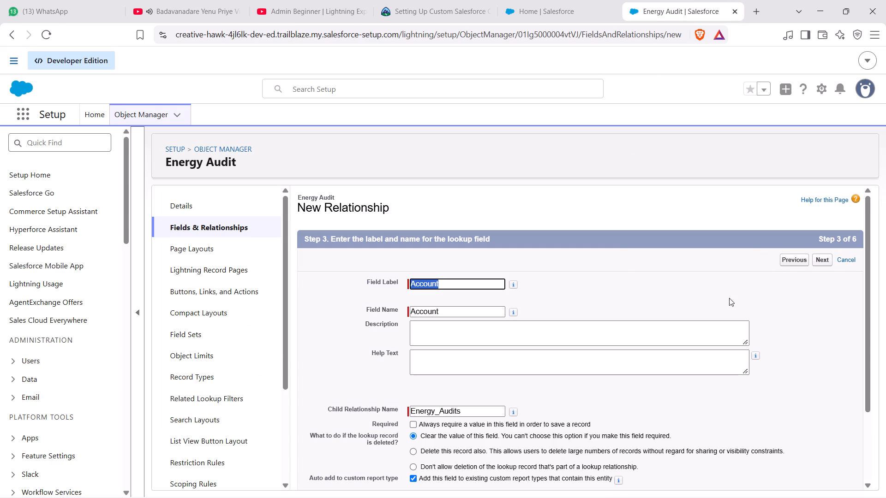
pyautogui.click(819, 259)
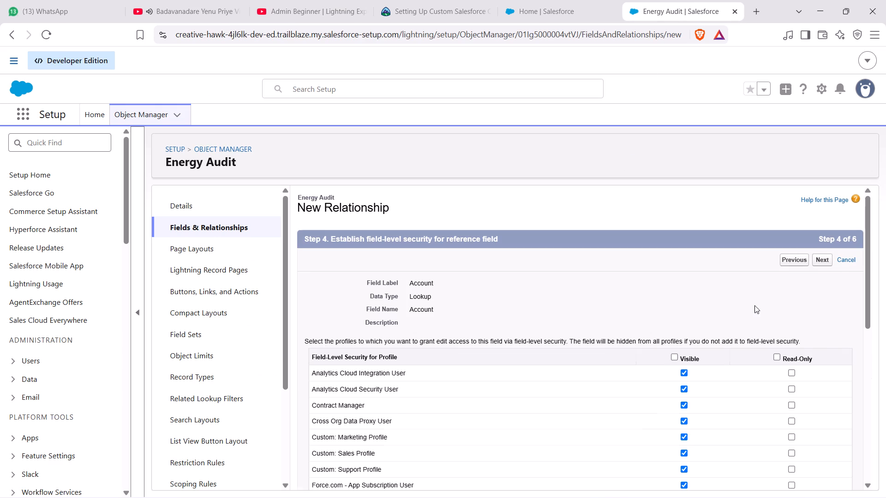
# Make the Account field visible to all profiles, keep Energy Audit Layout and all the account layouts selected, and save the field.
pyautogui.click(671, 356)
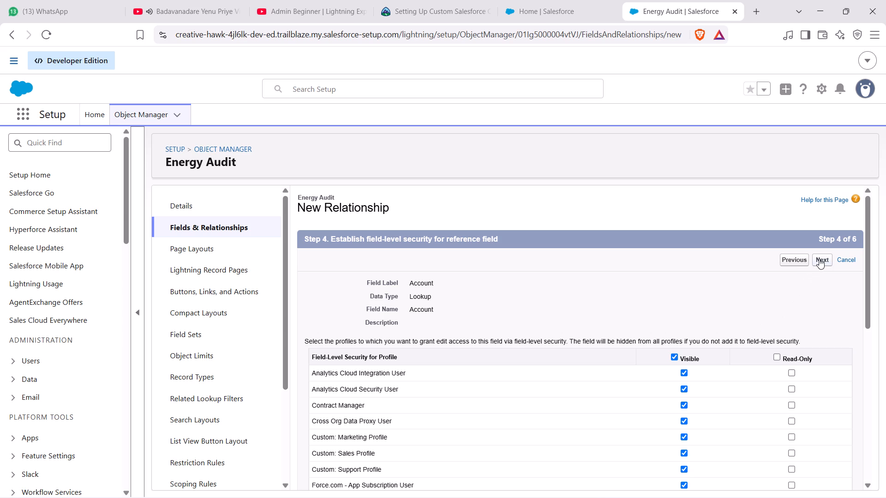
pyautogui.click(819, 259)
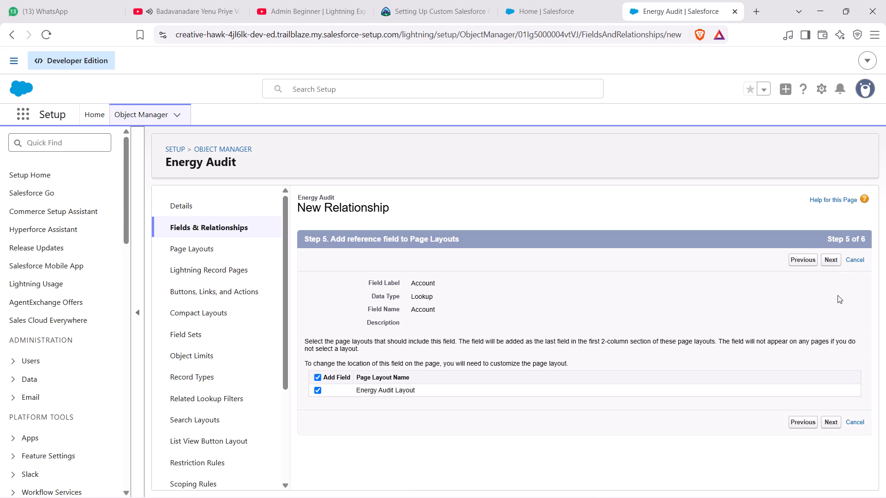
pyautogui.click(834, 258)
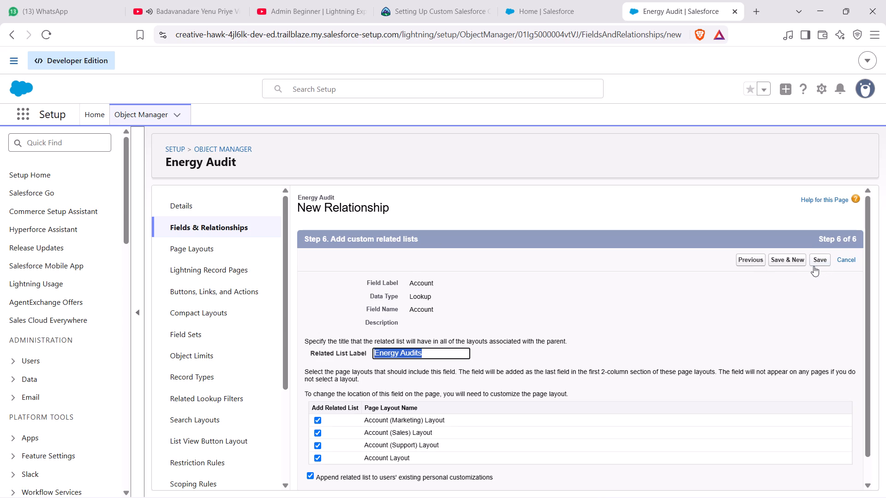
pyautogui.click(814, 261)
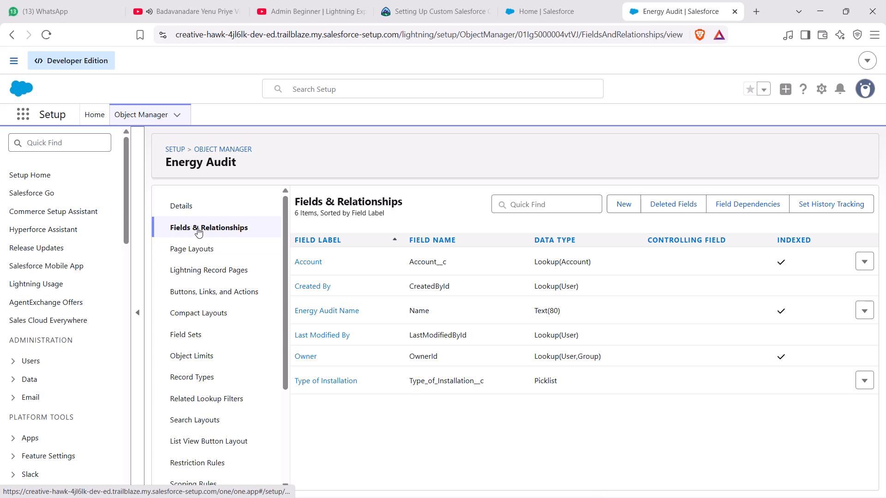
# Start another custom field on Energy Audit with the Currency data type and continue to its details.
pyautogui.click(632, 201)
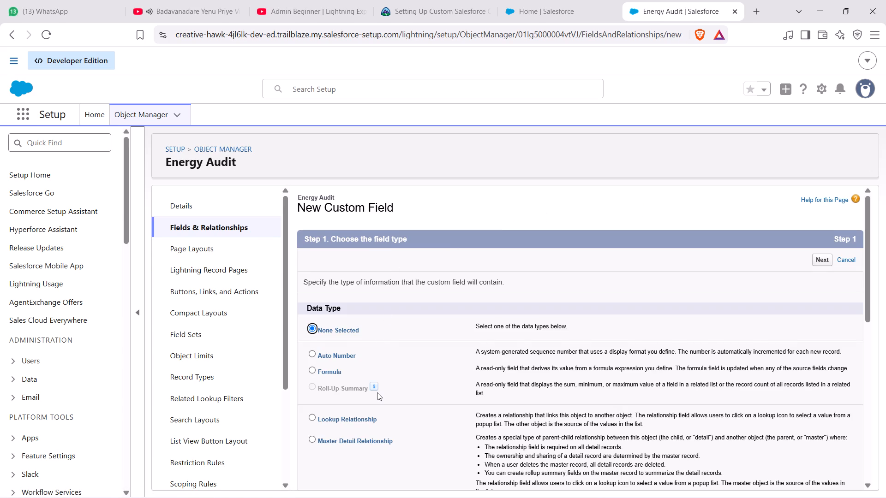
pyautogui.scroll(-2, 377, 392)
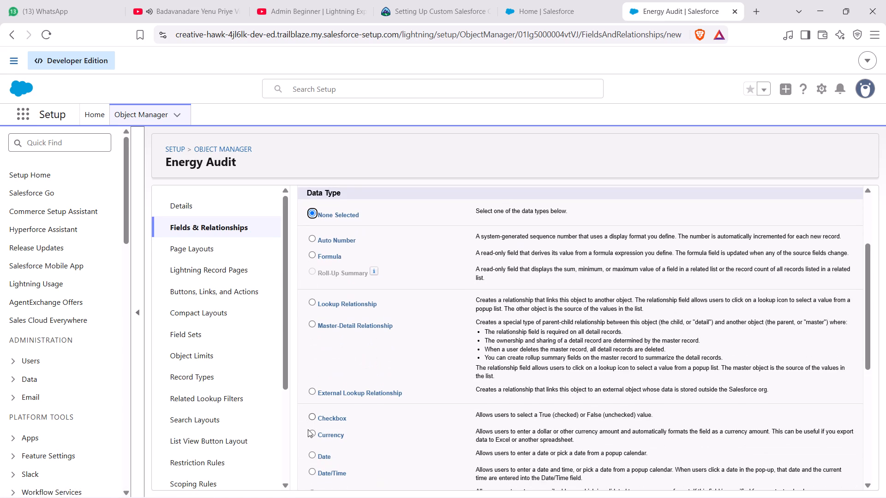
pyautogui.click(310, 432)
pyautogui.scroll(1, 741, 249)
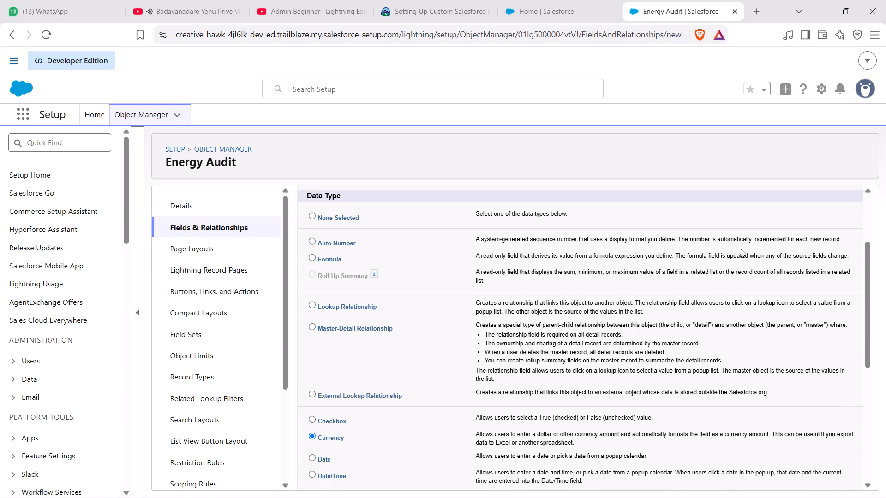
pyautogui.click(823, 199)
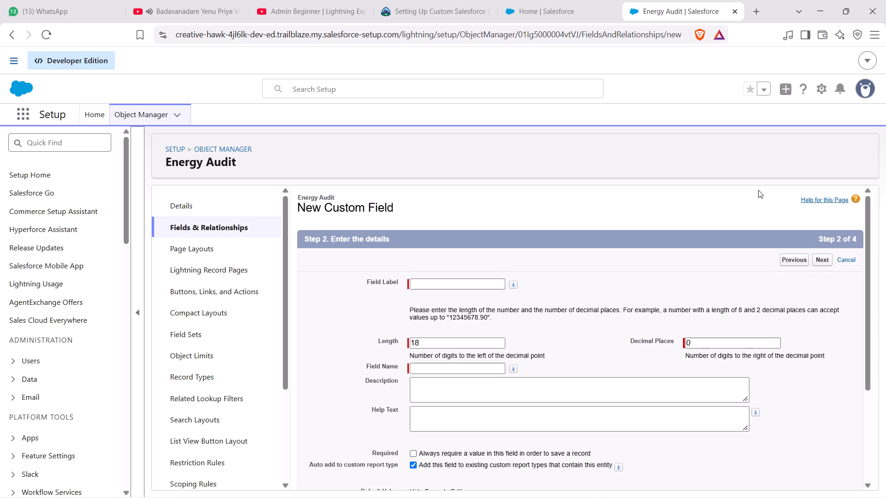
# Copy the currency field's label from the challenge page and set it as Average Annual Electric Cost, letting the field name fill in.
pyautogui.click(409, 2)
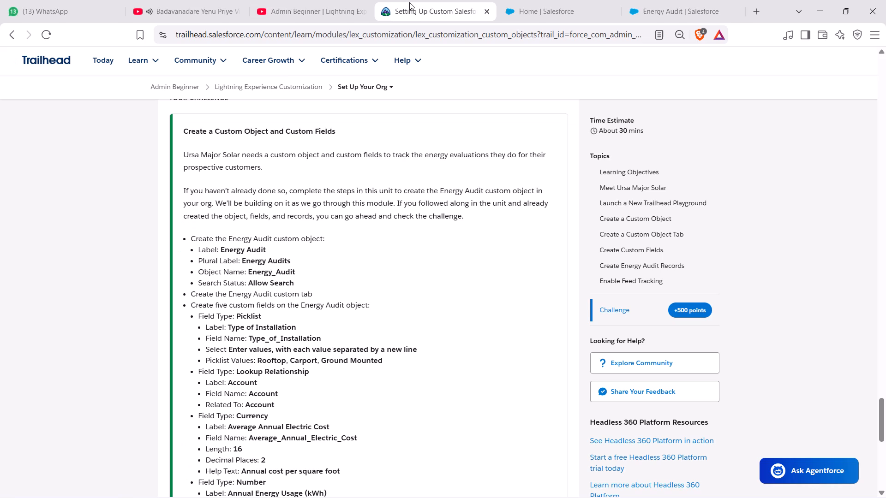
pyautogui.scroll(-2, 316, 396)
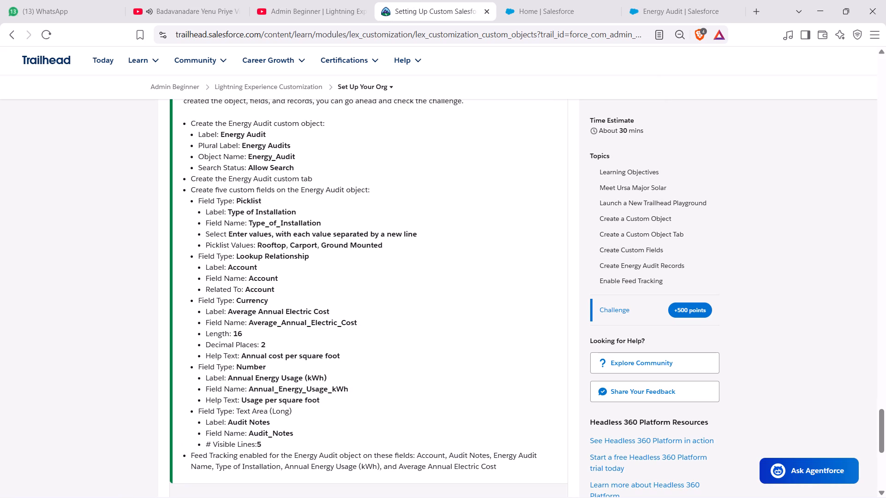
pyautogui.moveTo(228, 307); pyautogui.dragTo(327, 306)
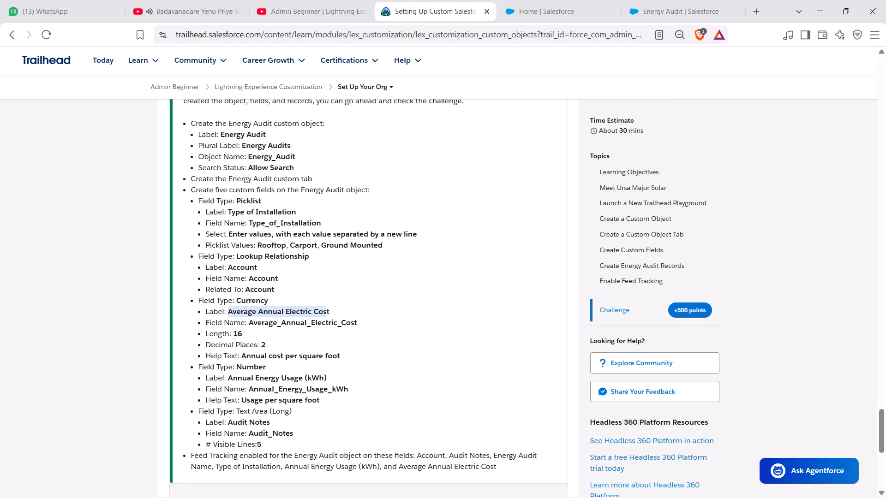
pyautogui.rightClick(311, 314)
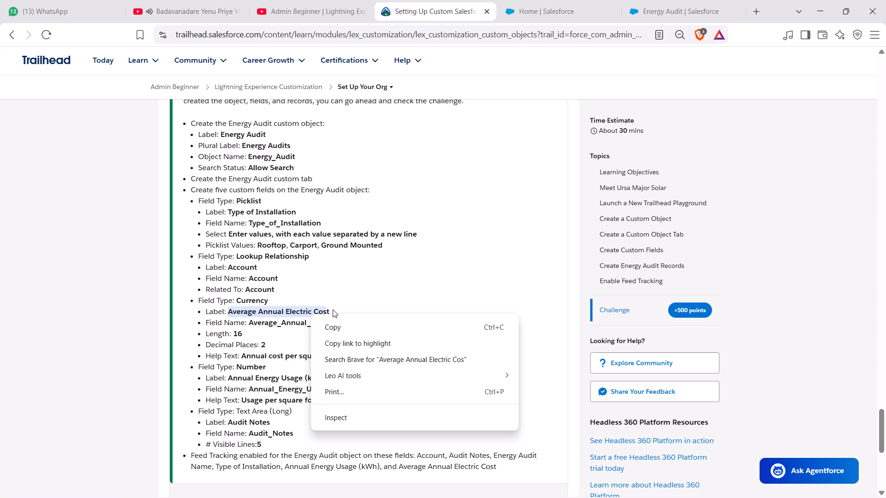
pyautogui.click(333, 328)
pyautogui.click(664, 7)
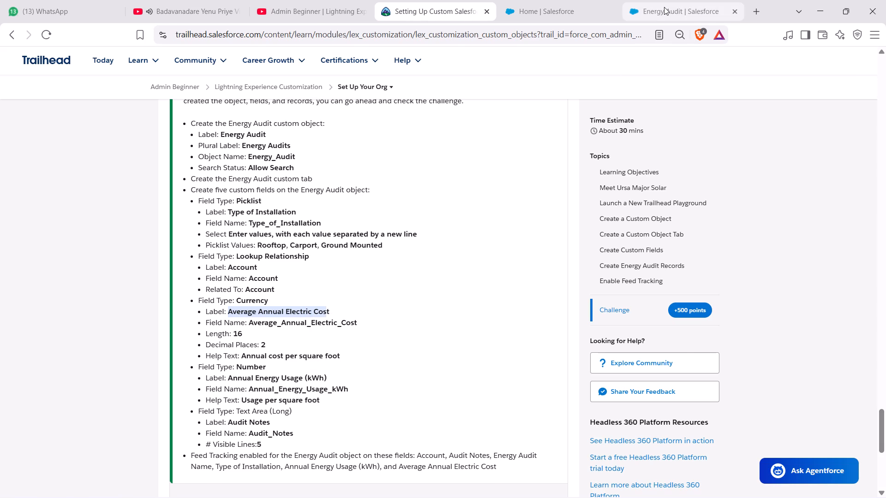
pyautogui.rightClick(440, 283)
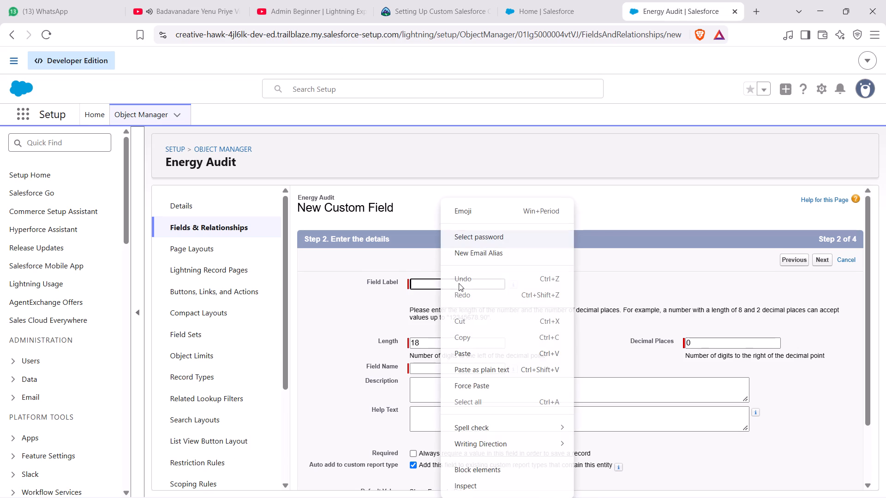
pyautogui.click(455, 356)
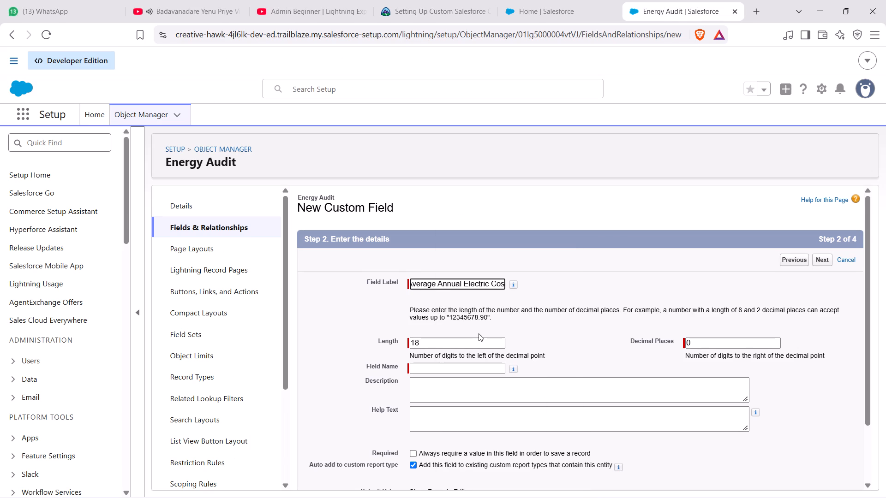
pyautogui.press('t')
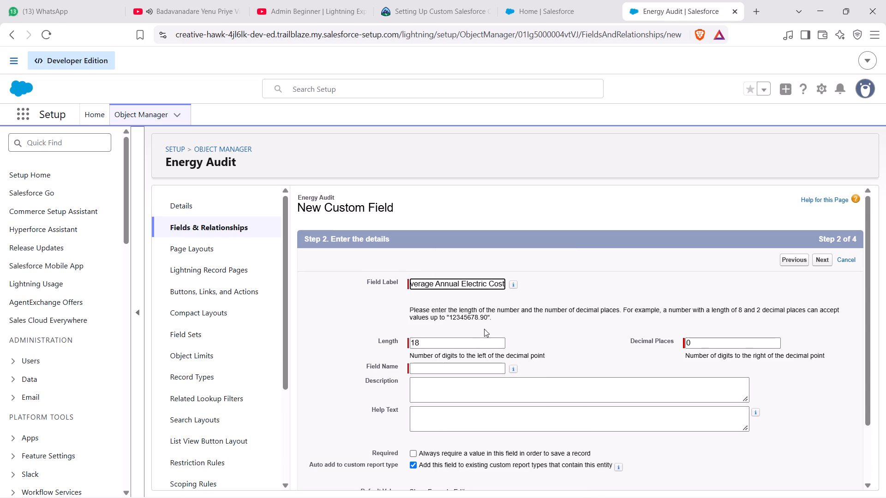
pyautogui.click(569, 331)
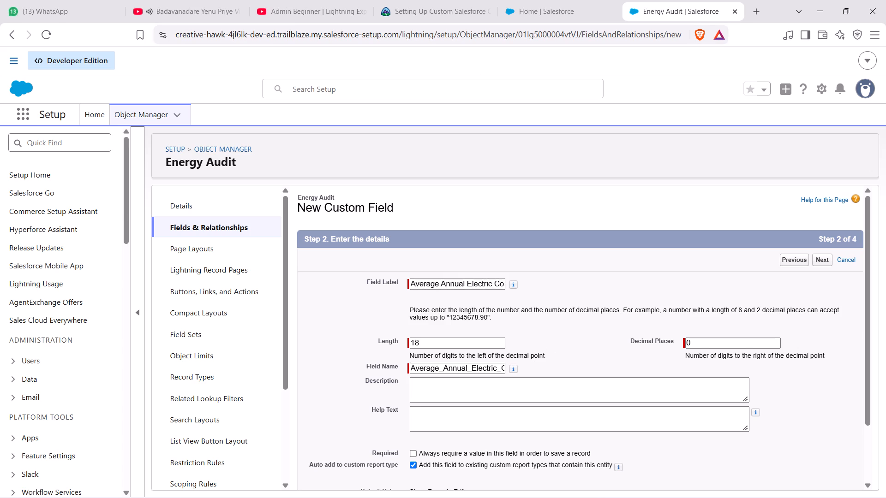
# Check the challenge page for the currency field's number format, and set its length to 16 and decimal places to 2.
pyautogui.click(304, 12)
pyautogui.click(421, 1)
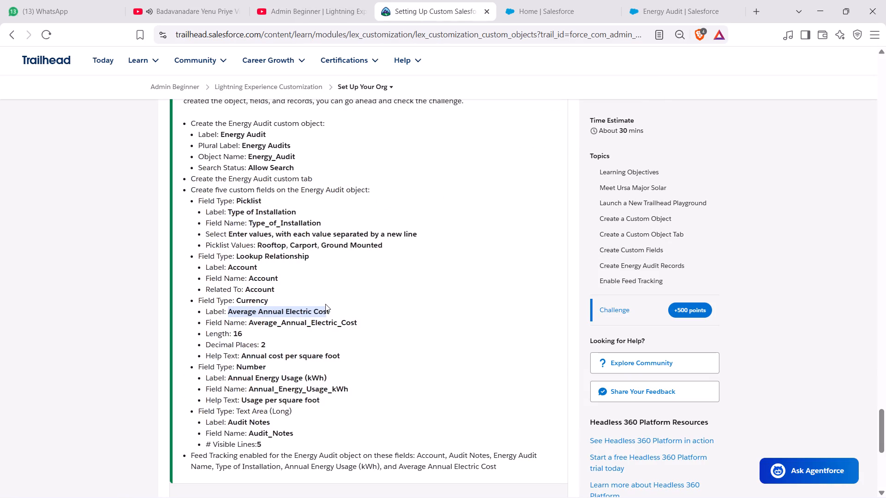
pyautogui.click(650, 0)
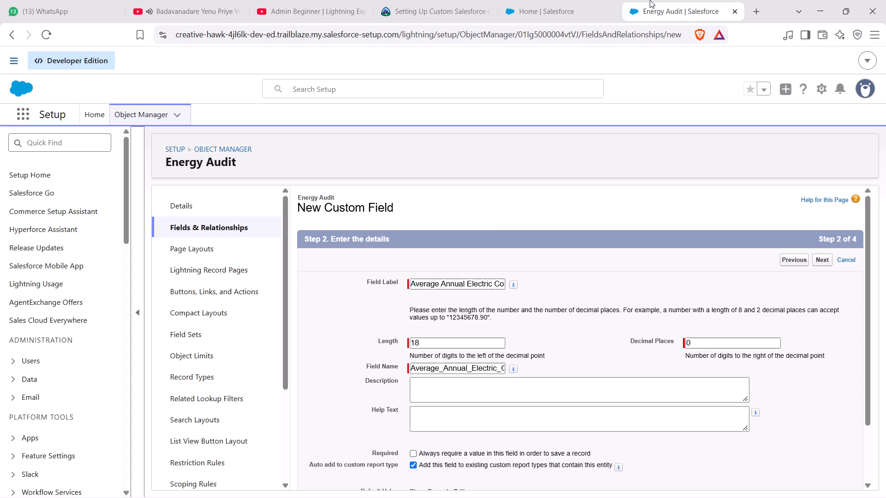
pyautogui.click(429, 337)
pyautogui.click(430, 343)
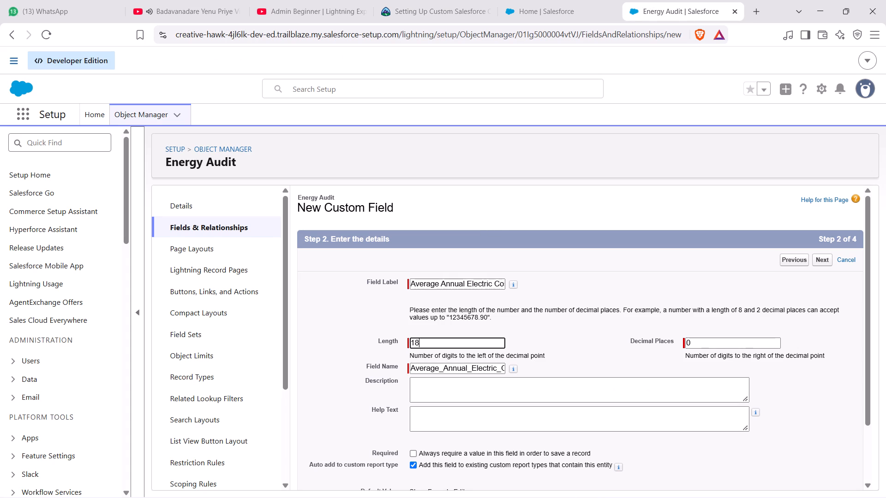
pyautogui.press('BackSpace')
pyautogui.press('6')
pyautogui.click(723, 341)
pyautogui.press('BackSpace')
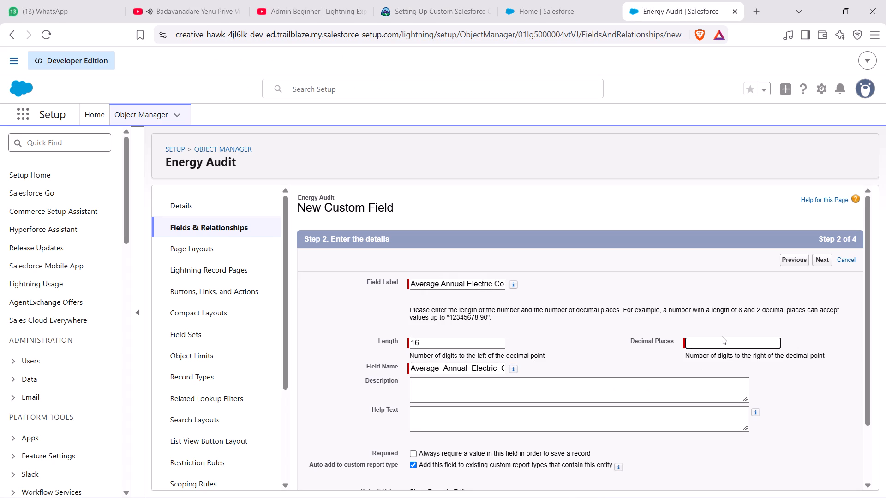
pyautogui.press('2')
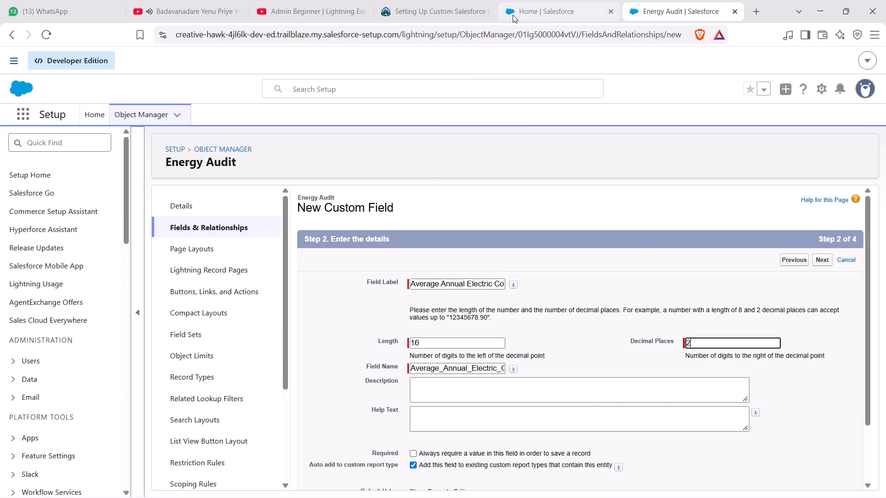
# Copy the currency field's help text from the challenge page and enter it as "Annual cost per square foot".
pyautogui.click(515, 13)
pyautogui.click(429, 18)
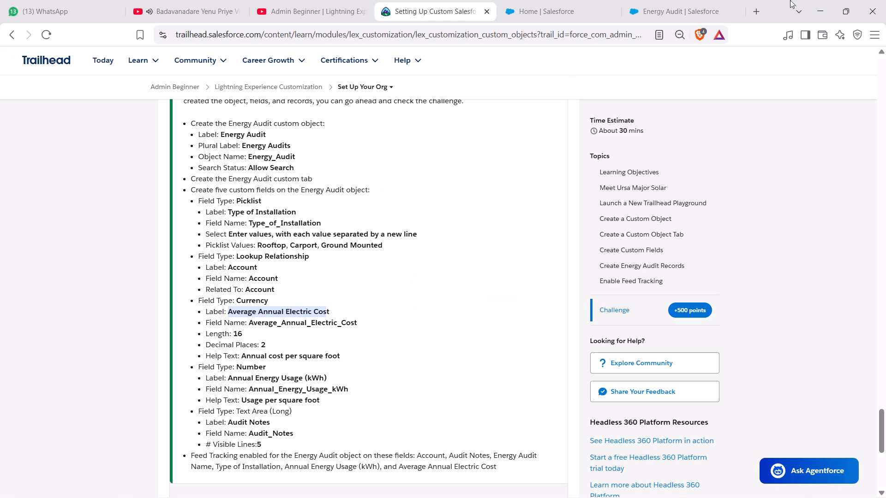
pyautogui.click(678, 9)
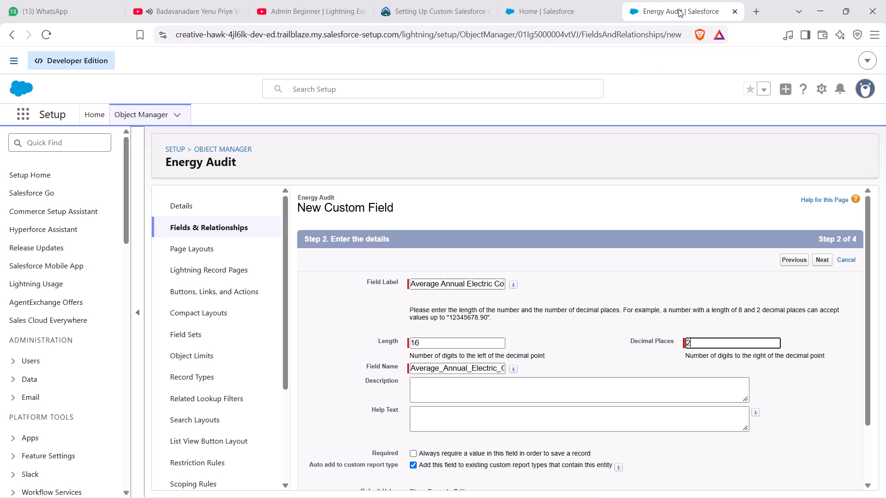
pyautogui.scroll(-1, 471, 317)
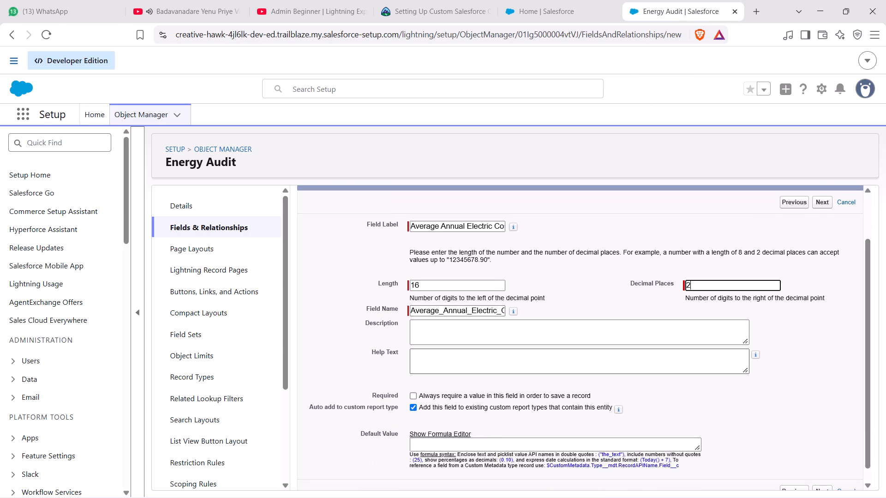
pyautogui.click(468, 358)
pyautogui.click(437, 0)
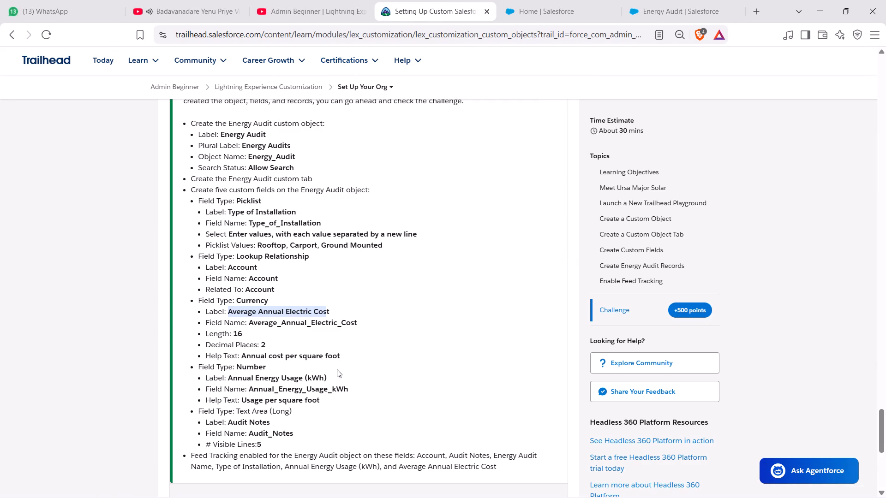
pyautogui.moveTo(342, 357); pyautogui.dragTo(249, 359)
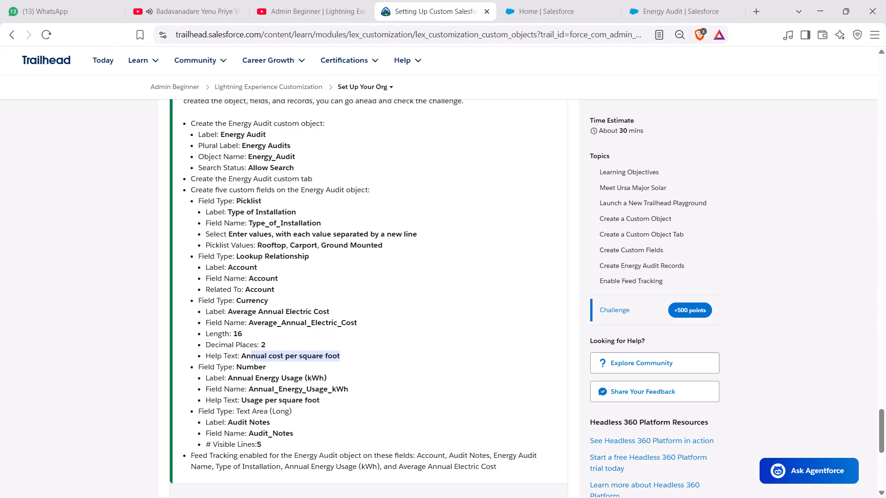
pyautogui.moveTo(249, 359); pyautogui.dragTo(241, 356)
pyautogui.rightClick(244, 351)
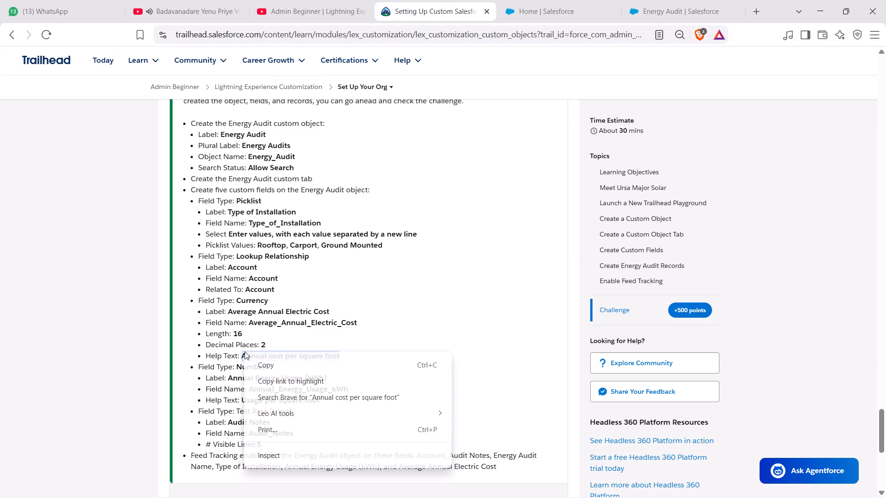
pyautogui.click(280, 360)
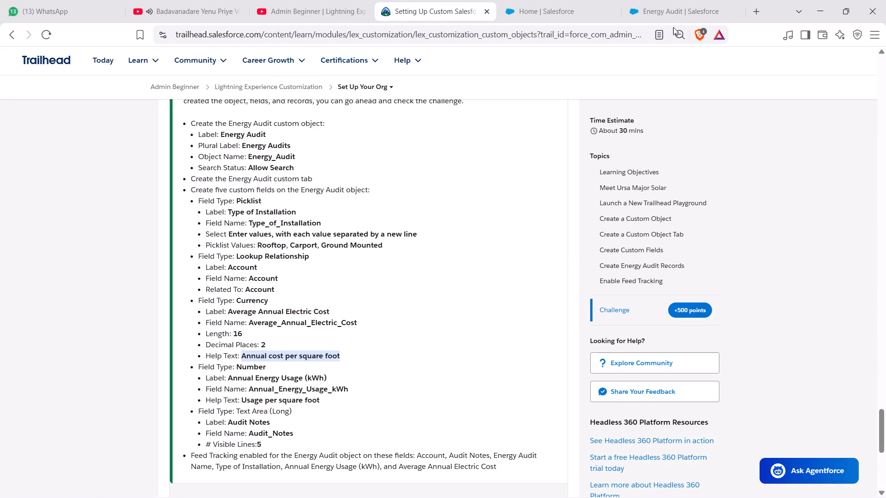
pyautogui.click(677, 12)
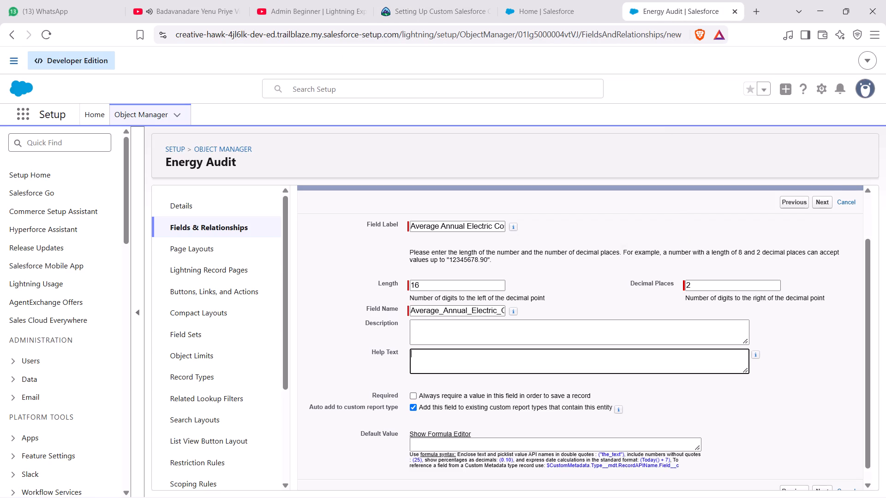
pyautogui.click(701, 364)
pyautogui.rightClick(701, 364)
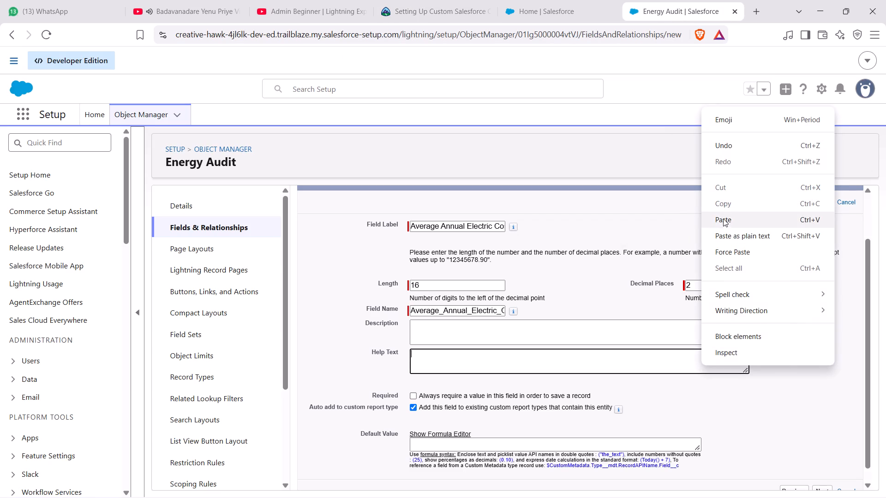
pyautogui.click(723, 217)
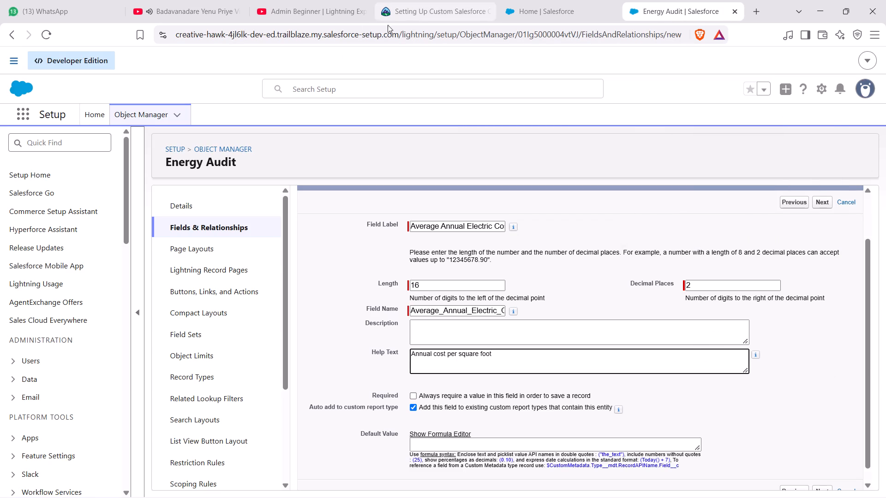
# Compare the currency field's details with the challenge page, and examine how the tutorial video completes the remaining field creation steps.
pyautogui.click(404, 5)
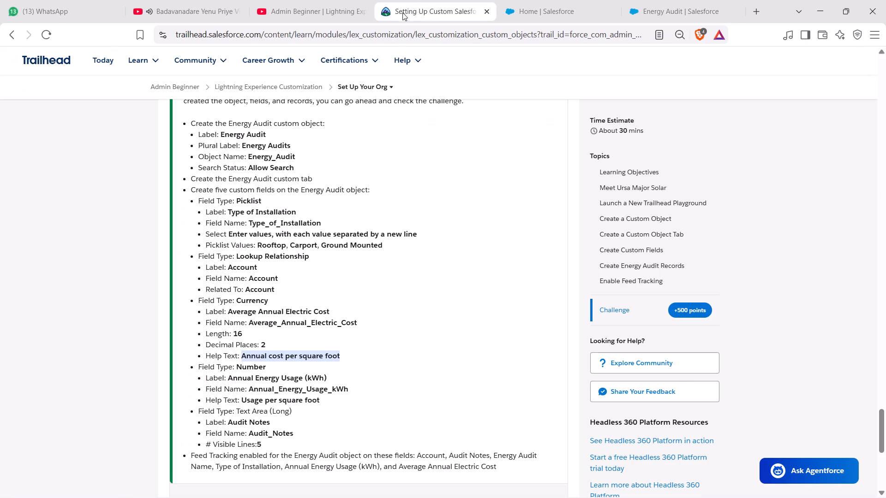
pyautogui.click(678, 0)
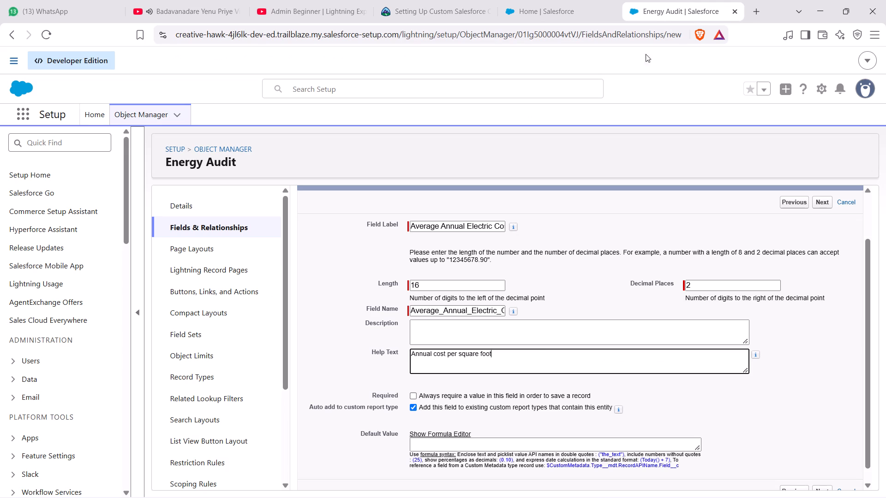
pyautogui.scroll(-1, 537, 349)
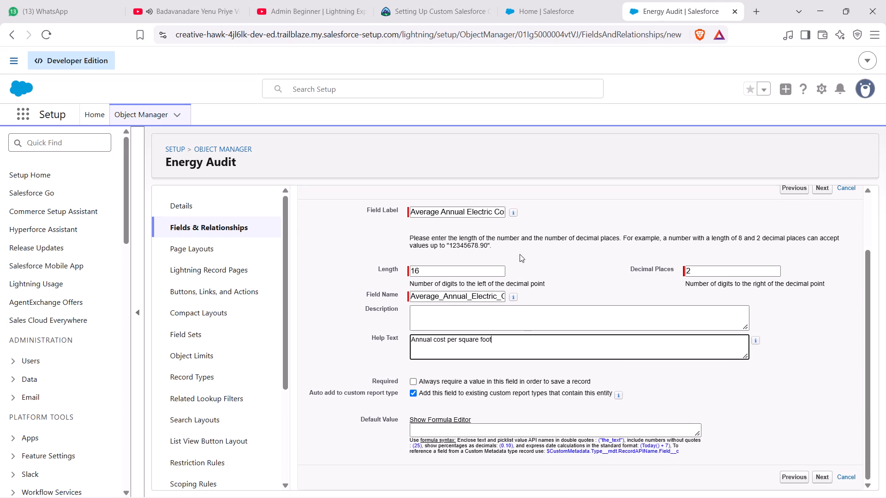
pyautogui.click(287, 11)
pyautogui.click(406, 151)
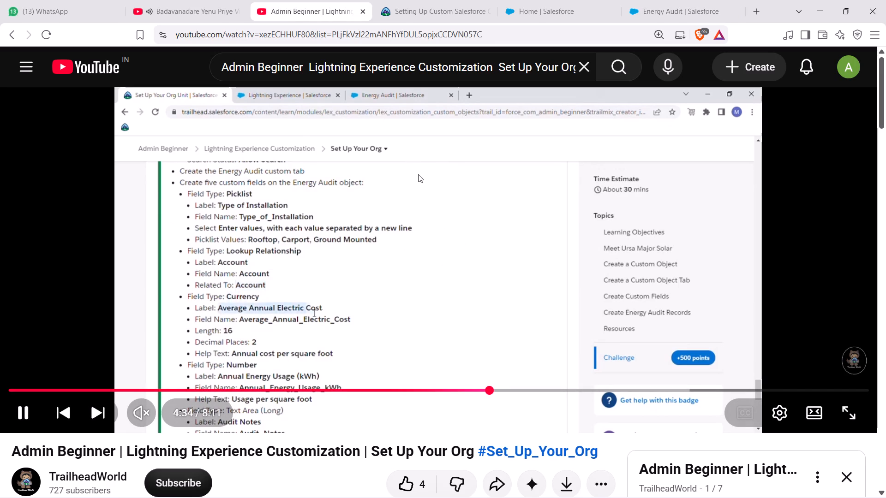
pyautogui.press('Right')
pyautogui.press('Right')
pyautogui.press('Right')
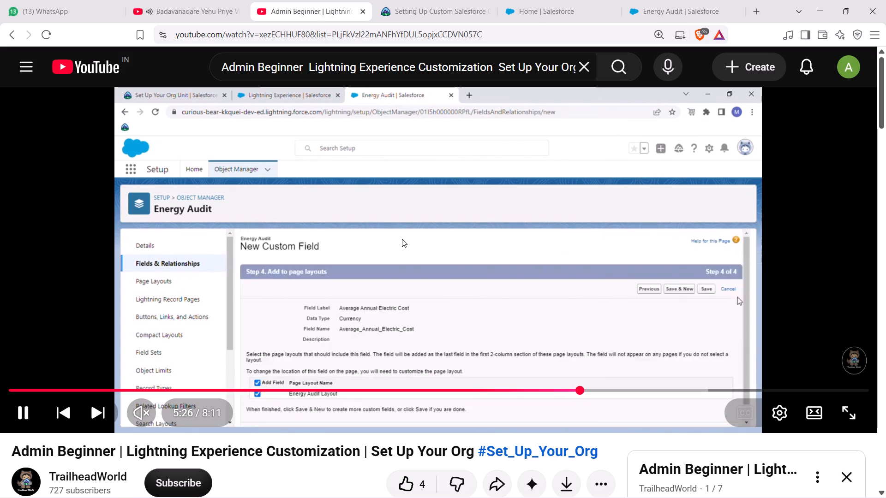
pyautogui.press('Left')
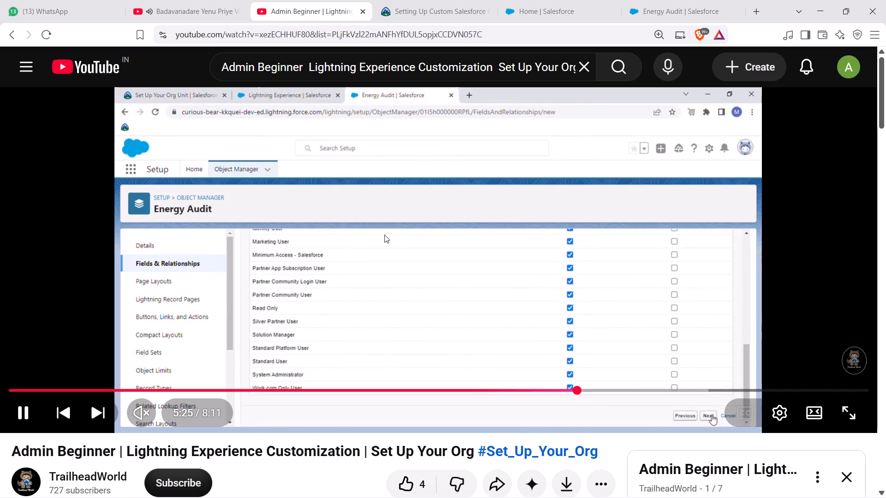
pyautogui.click(384, 235)
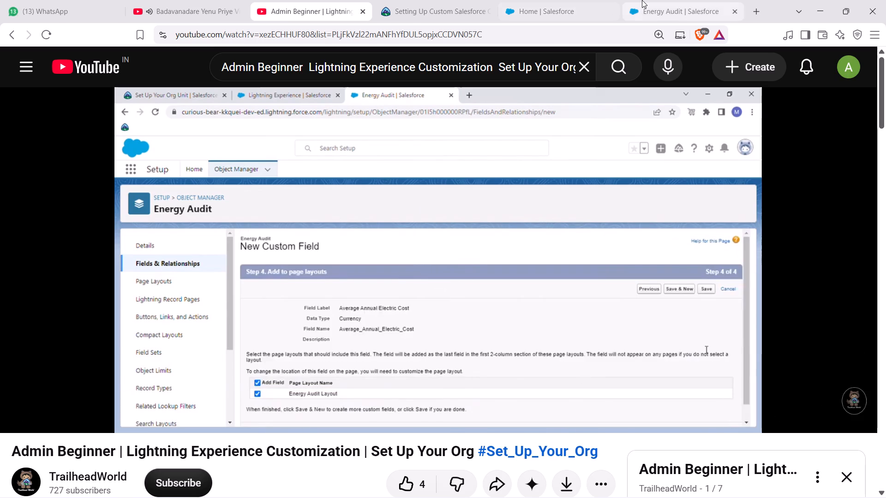
# Accept the currency field's details, make Average Annual Electric Cost visible to all profiles, and continue to the page layouts.
pyautogui.click(642, 0)
pyautogui.click(822, 474)
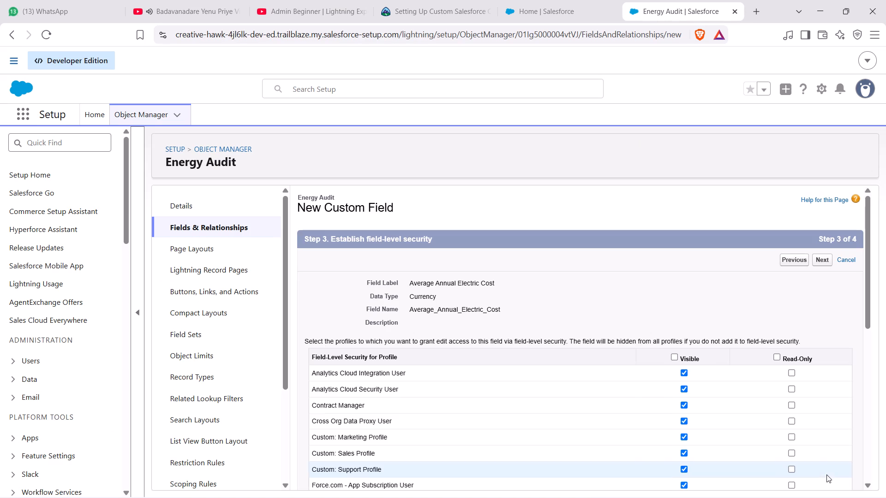
pyautogui.click(673, 359)
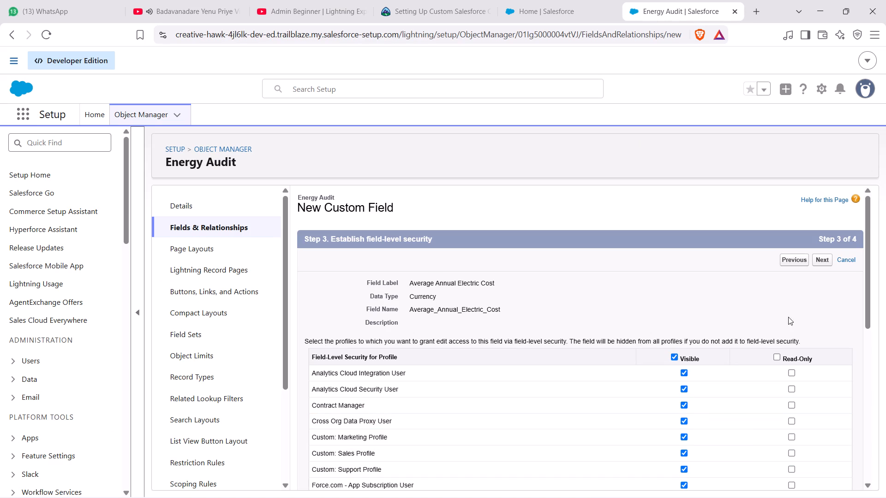
pyautogui.click(823, 260)
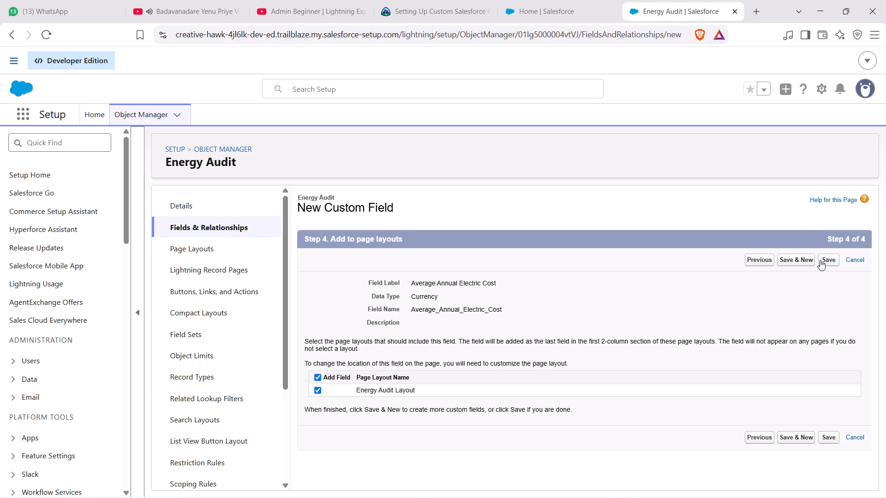
# Save the Average Annual Electric Cost field with the Energy Audit Layout included.
pyautogui.click(822, 260)
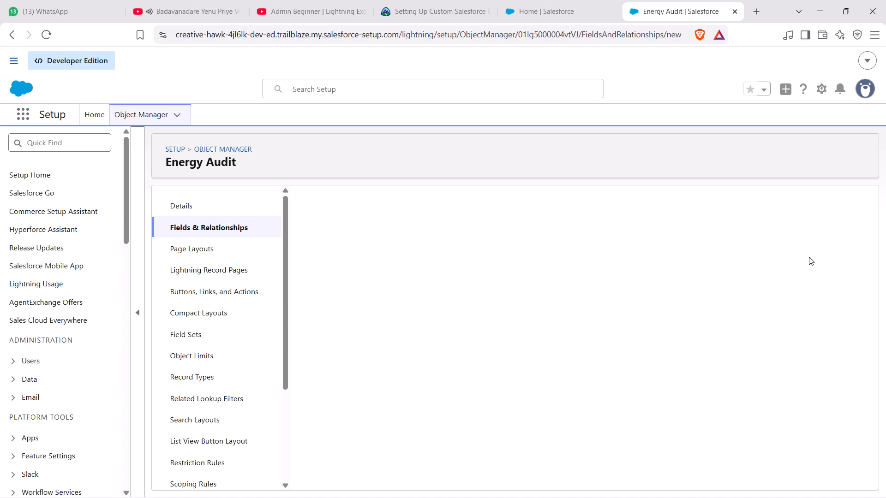
# Copy the number field's label, "Annual Energy Usage (kWh)", from the challenge page.
pyautogui.click(421, 4)
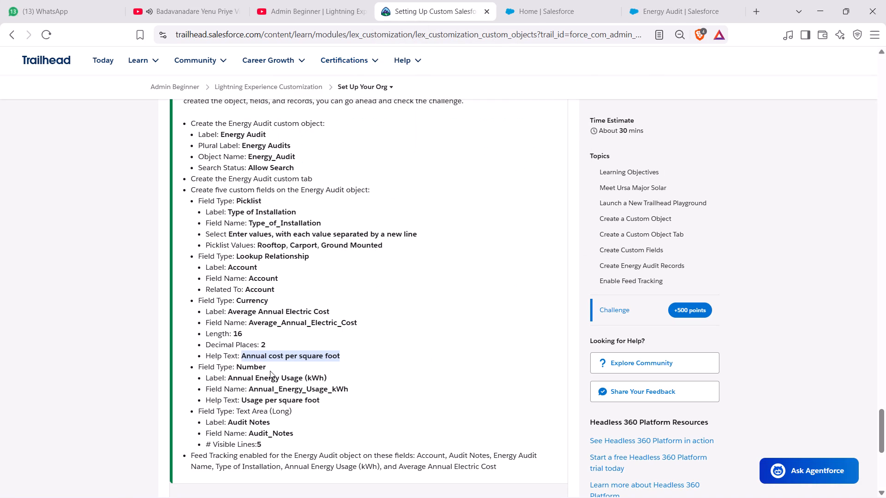
pyautogui.moveTo(228, 379); pyautogui.dragTo(281, 379)
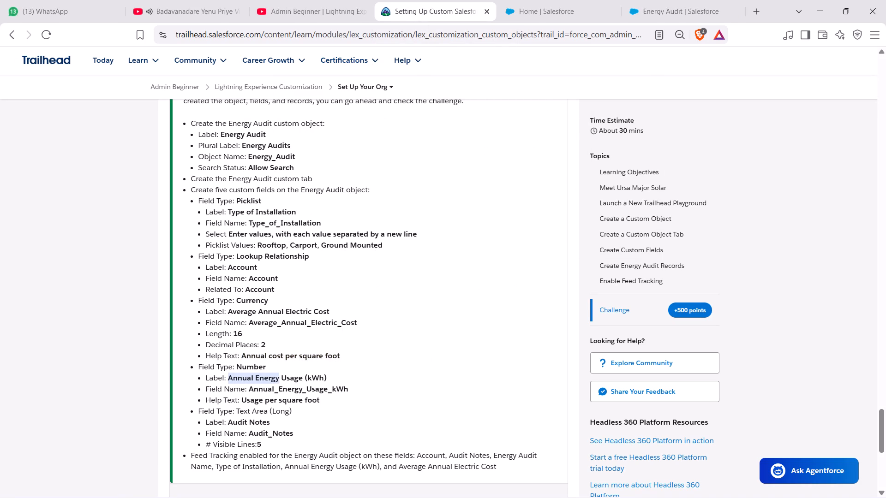
pyautogui.moveTo(281, 379); pyautogui.dragTo(329, 379)
pyautogui.rightClick(316, 375)
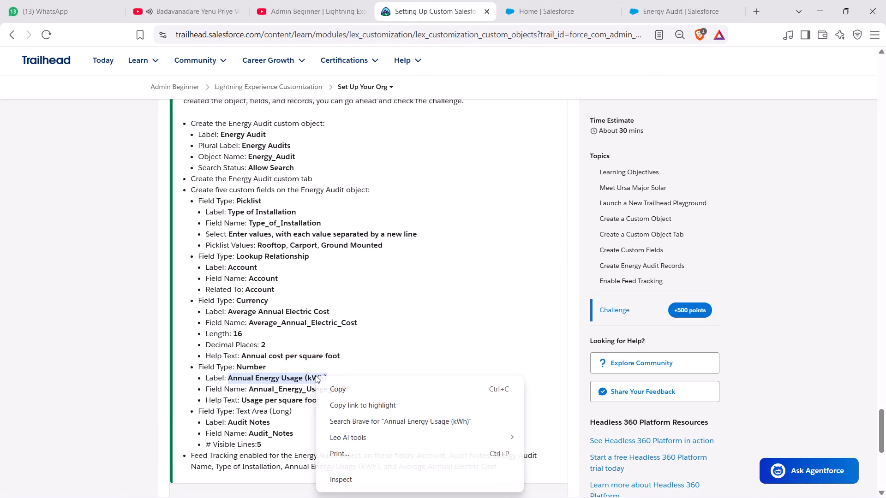
pyautogui.click(320, 389)
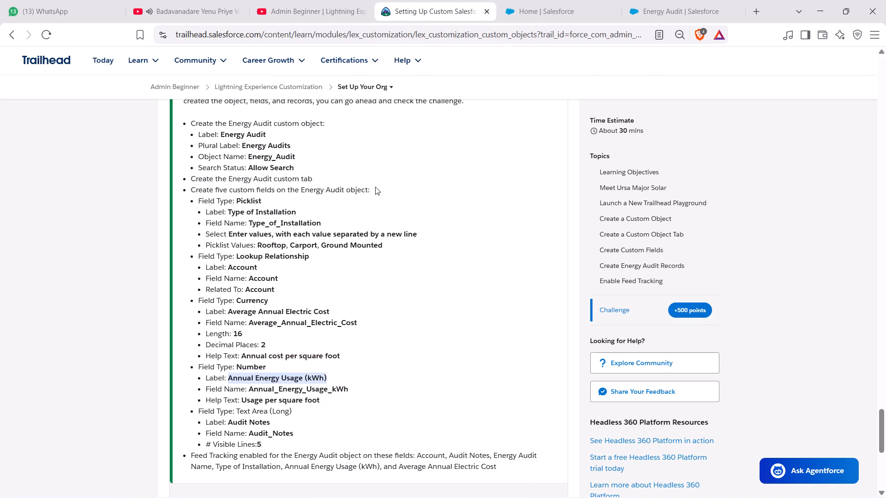
# Start a new custom field on the Energy Audit object, choose the Number data type, and continue to its details.
pyautogui.click(684, 1)
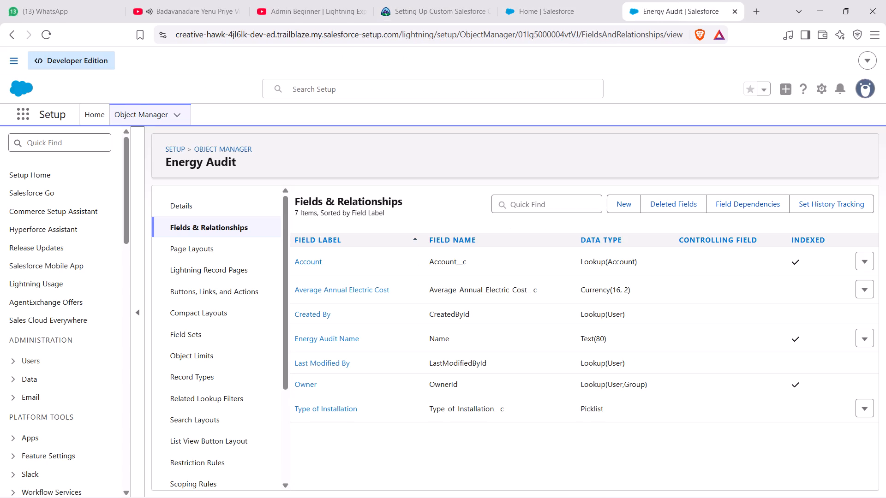
pyautogui.click(617, 200)
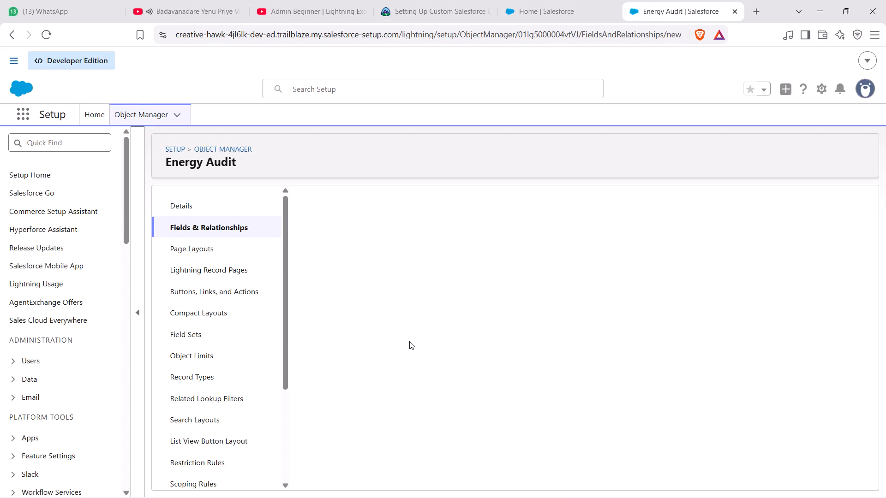
pyautogui.scroll(-3, 409, 344)
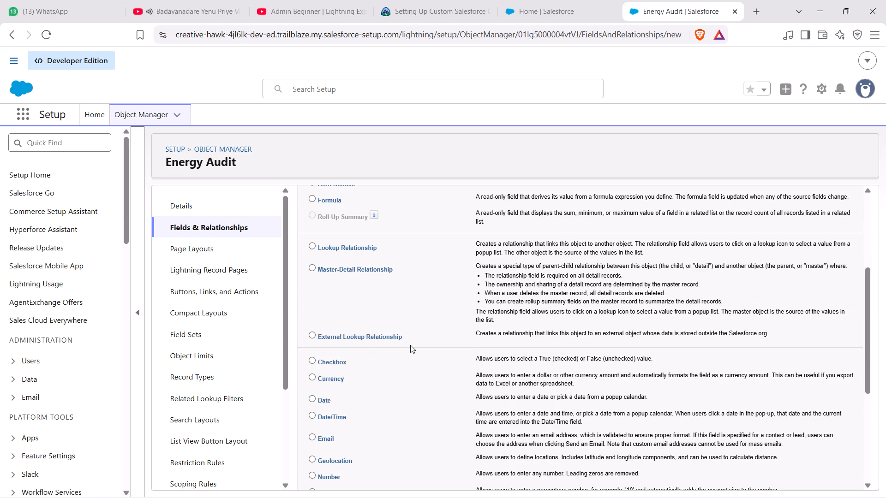
pyautogui.scroll(-3, 410, 345)
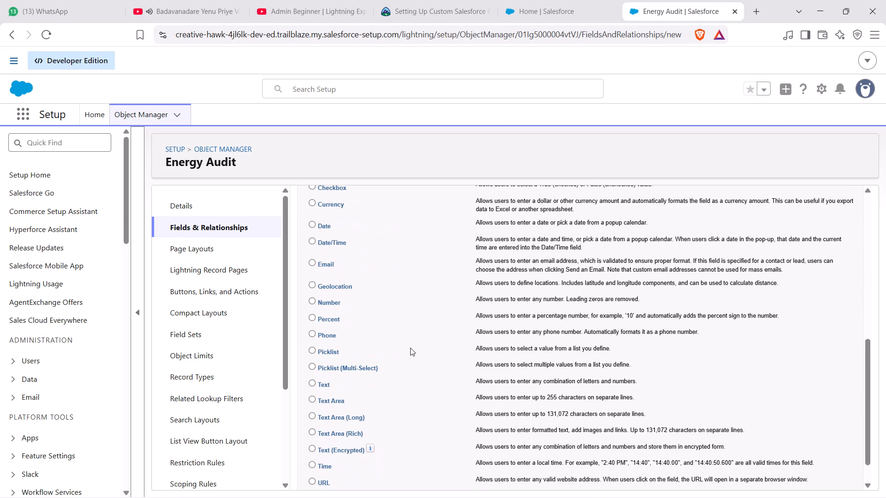
pyautogui.scroll(4, 410, 348)
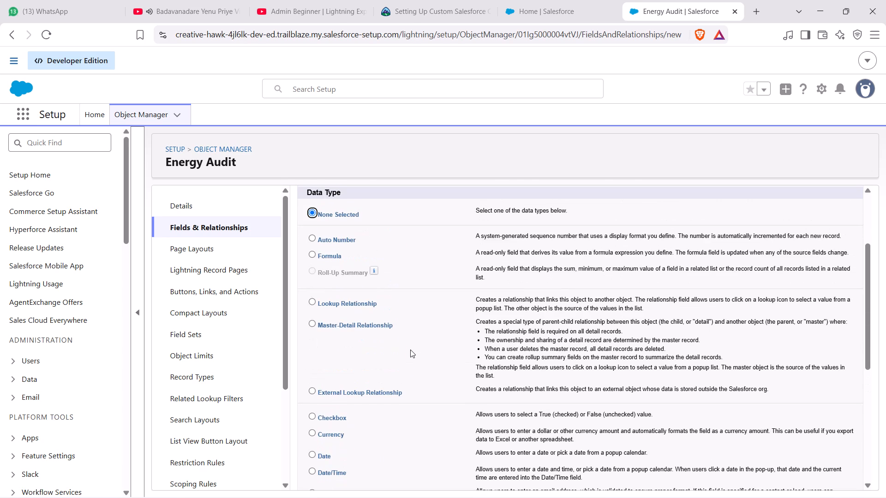
pyautogui.scroll(-1, 389, 348)
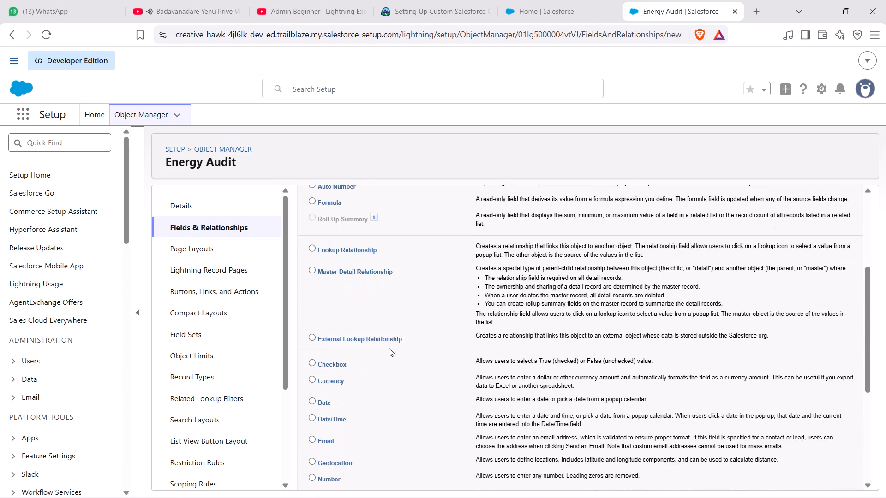
pyautogui.scroll(-1, 389, 348)
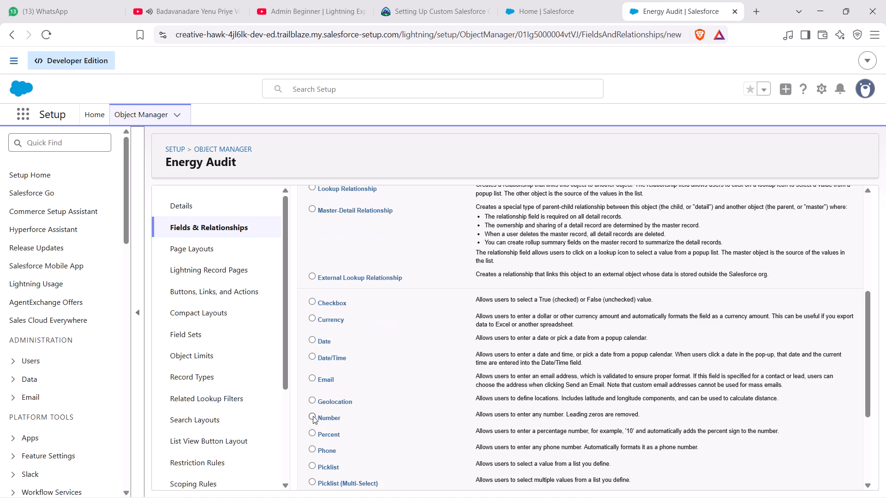
pyautogui.click(313, 416)
pyautogui.scroll(2, 730, 343)
pyautogui.scroll(2, 787, 269)
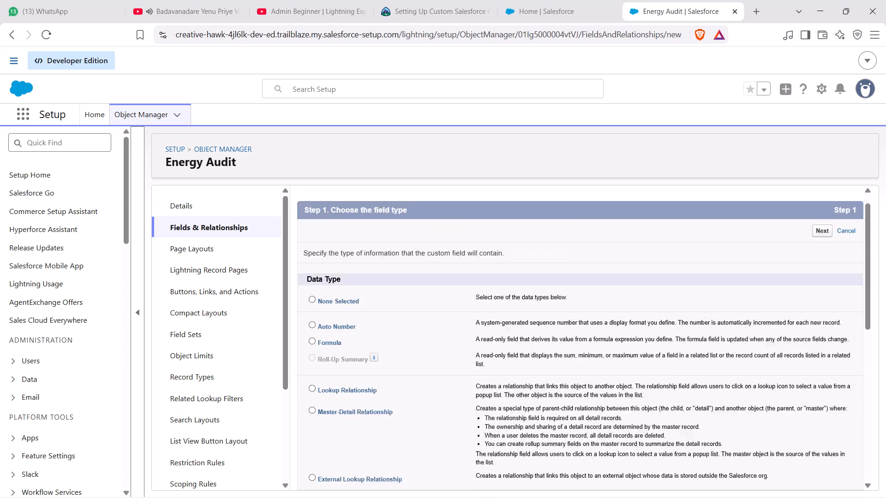
pyautogui.click(826, 263)
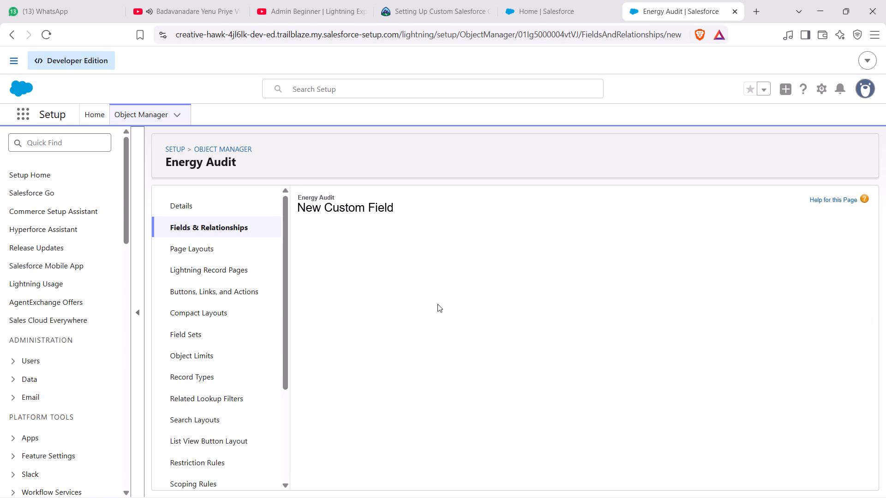
# Enter the copied "Annual Energy Usage (kWh)" as the number field's label and have the field name filled in from it.
pyautogui.rightClick(425, 287)
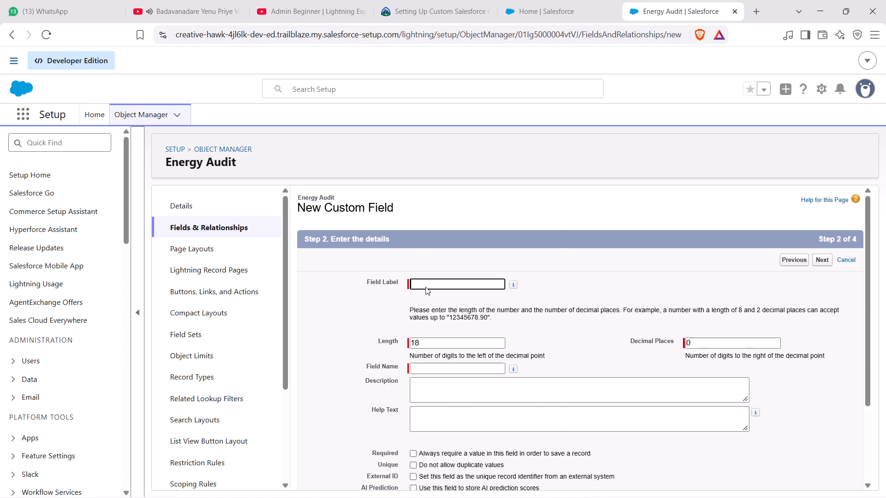
pyautogui.click(456, 350)
pyautogui.click(594, 320)
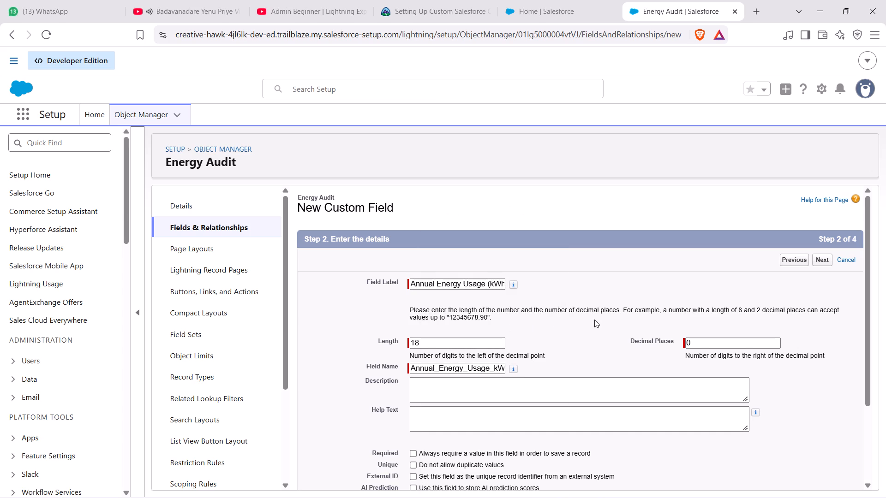
# Copy the number field's help text from the challenge page and enter it as "Usage per square foot".
pyautogui.click(422, 6)
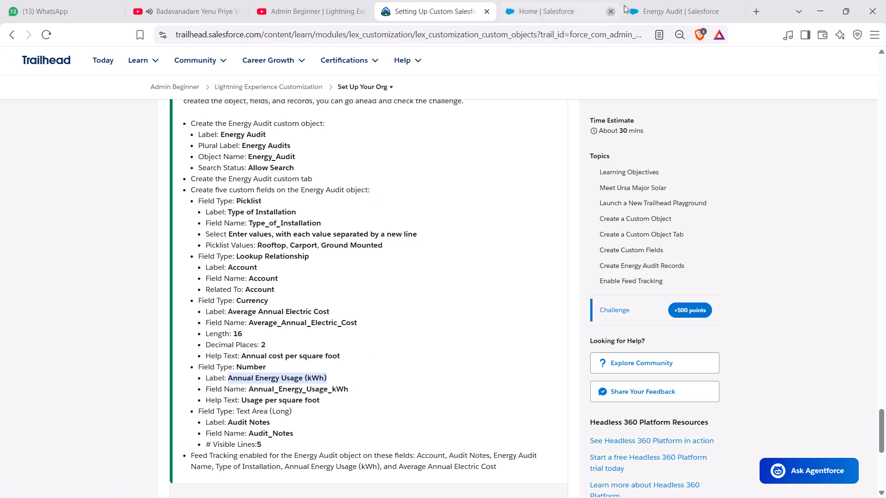
pyautogui.click(660, 0)
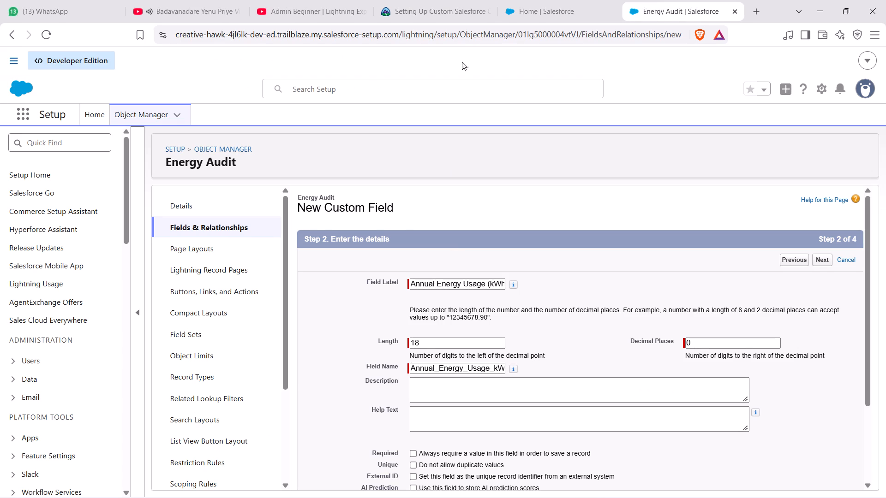
pyautogui.click(452, 11)
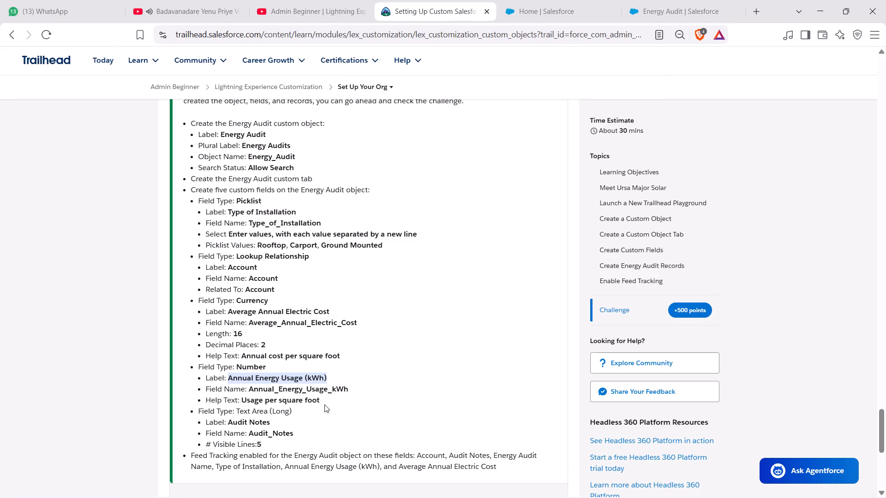
pyautogui.moveTo(323, 398); pyautogui.dragTo(290, 406)
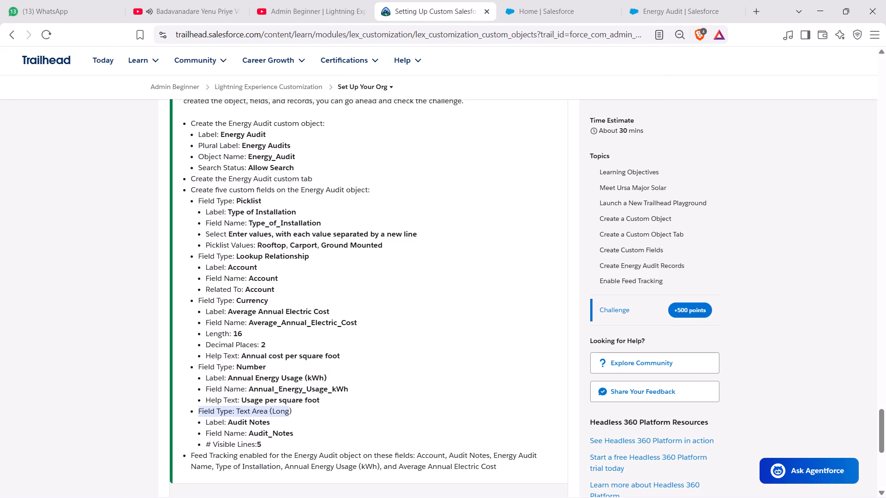
pyautogui.moveTo(290, 406); pyautogui.dragTo(239, 401)
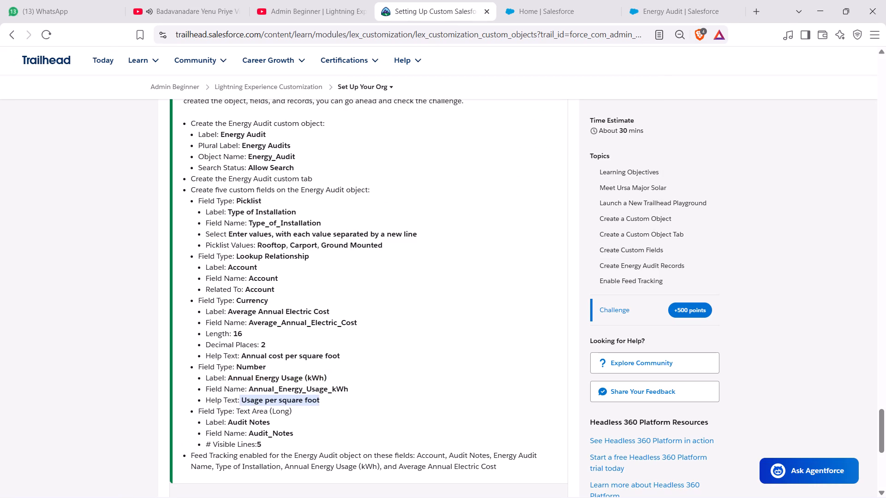
pyautogui.moveTo(239, 401); pyautogui.dragTo(239, 402)
pyautogui.rightClick(239, 401)
pyautogui.click(279, 297)
pyautogui.click(650, 0)
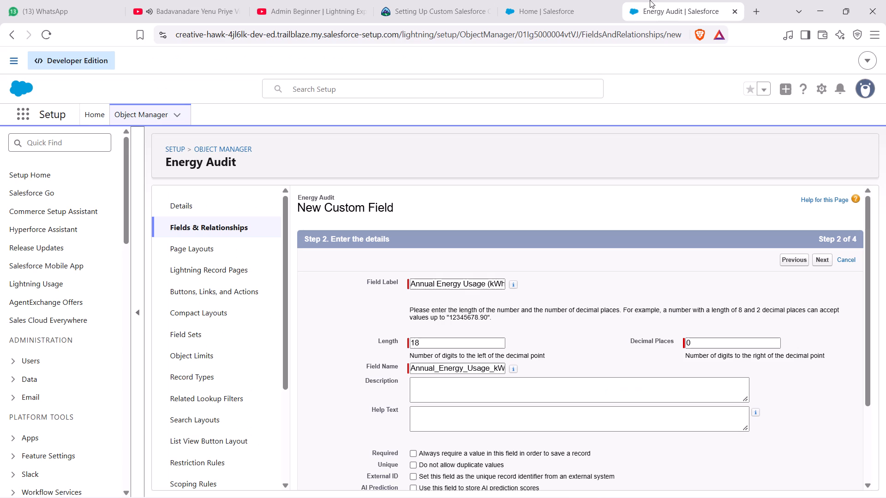
pyautogui.rightClick(425, 416)
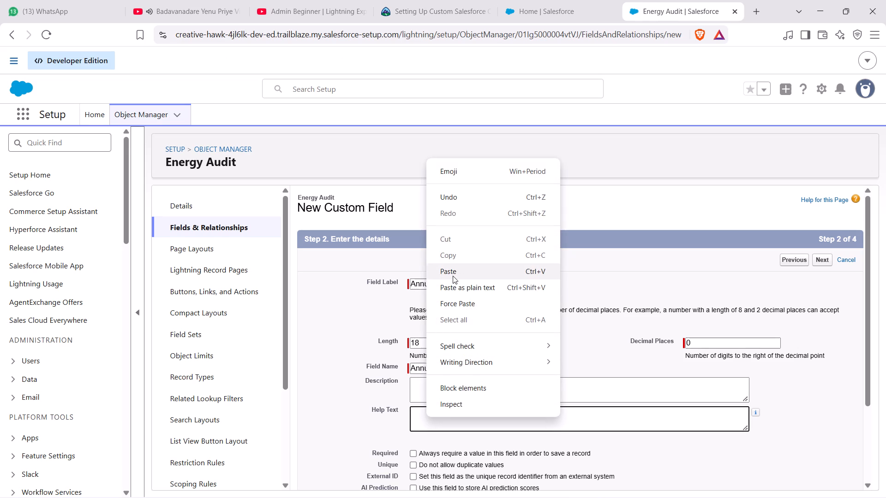
pyautogui.click(453, 275)
pyautogui.scroll(-2, 434, 397)
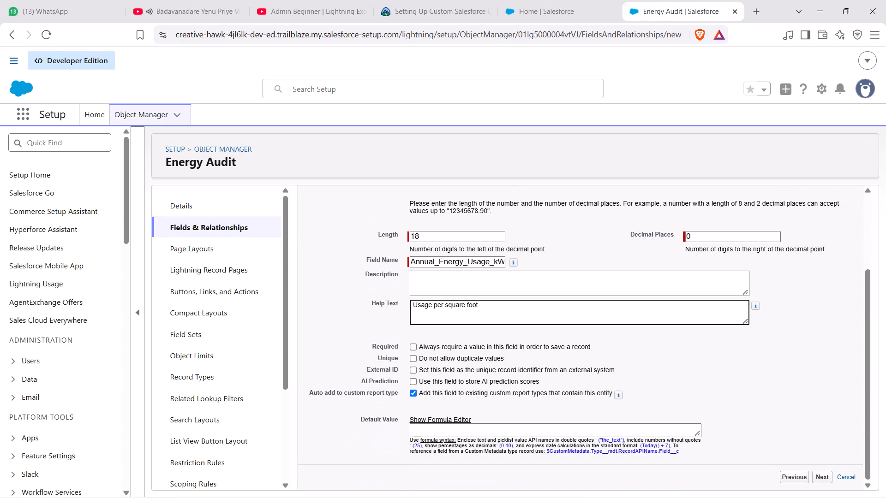
pyautogui.scroll(-1, 434, 397)
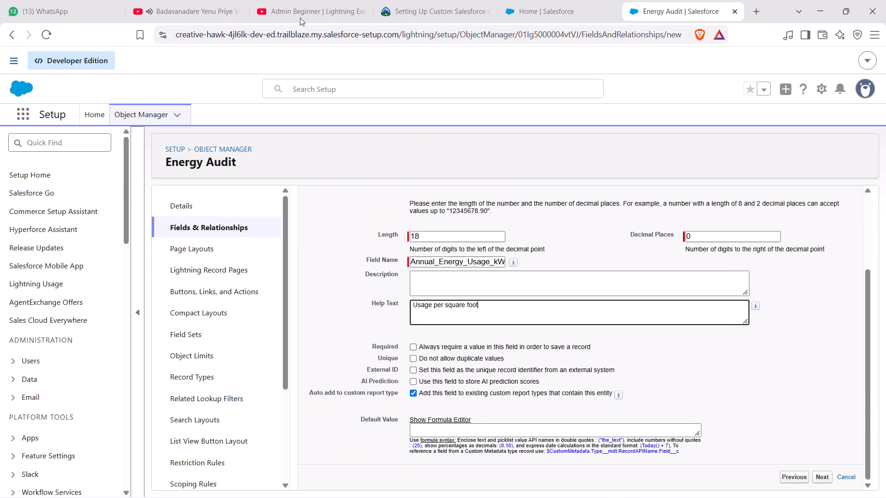
# Examine how the tutorial video fills in the Annual Energy Usage (kWh) field's details and field-level security.
pyautogui.click(299, 10)
pyautogui.click(295, 214)
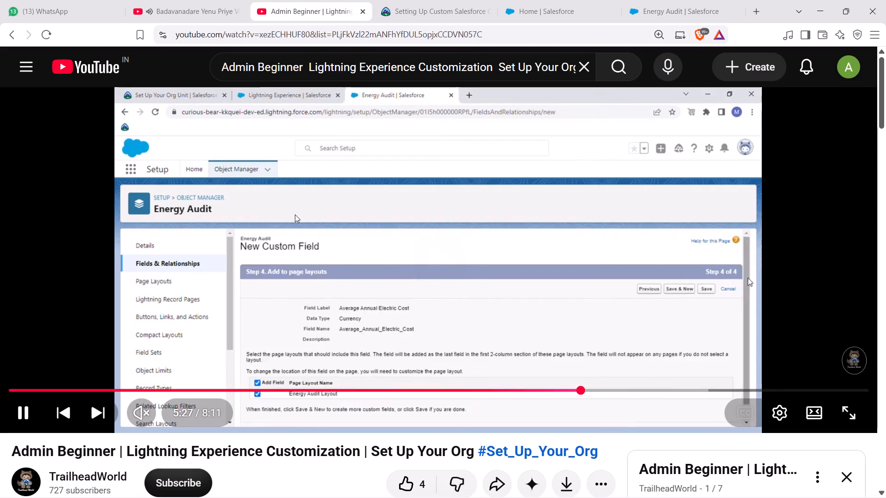
pyautogui.press('Right')
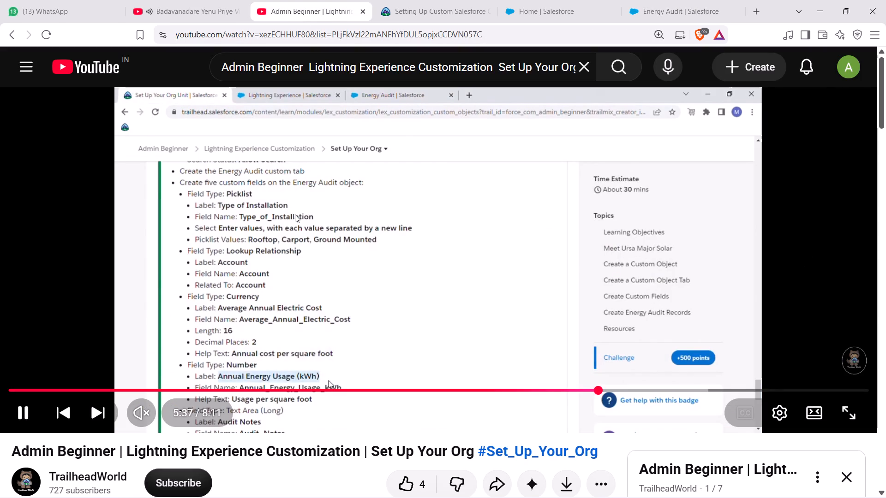
pyautogui.press('Right')
pyautogui.press('Right')
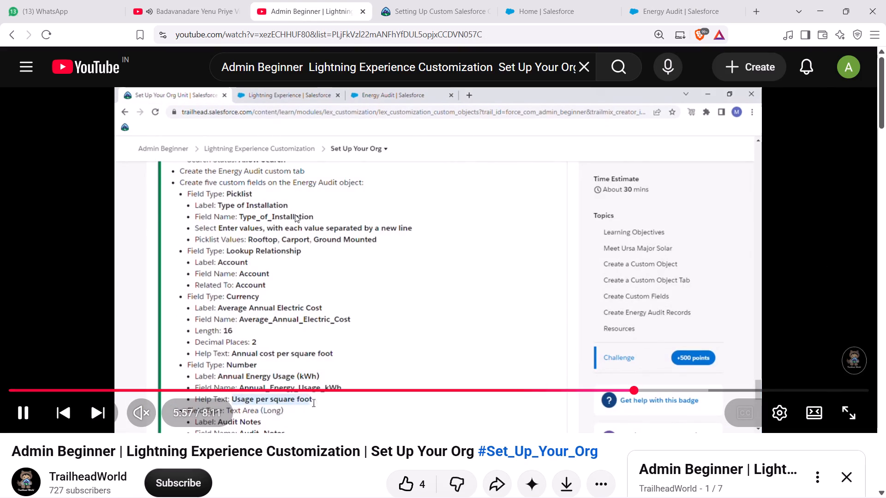
pyautogui.press('Right')
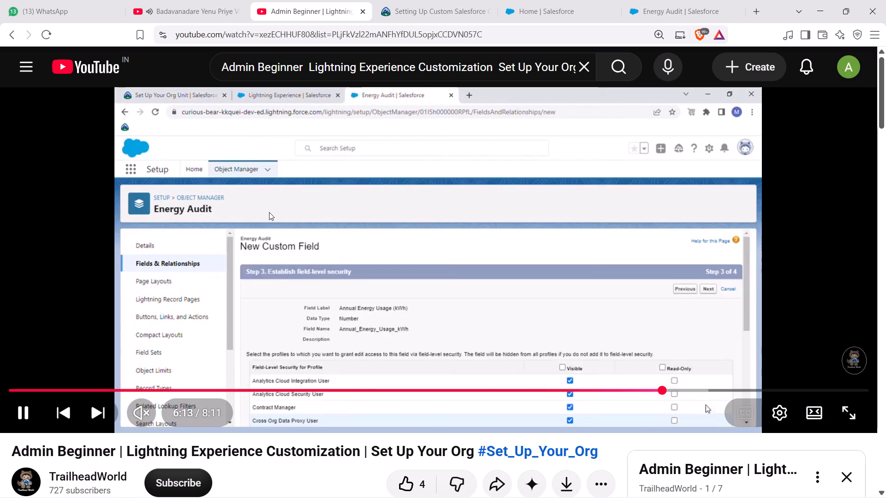
pyautogui.click(269, 212)
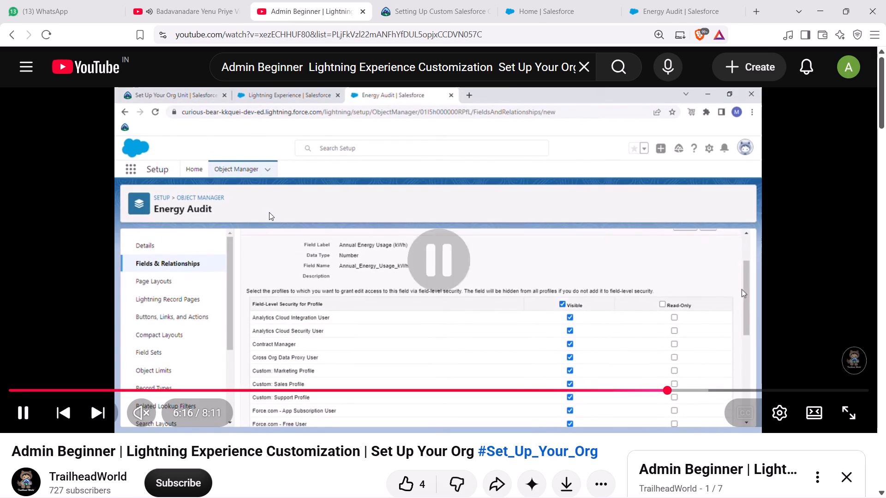
# Accept the Annual Energy Usage (kWh) field's details and continue to field-level security.
pyautogui.click(656, 0)
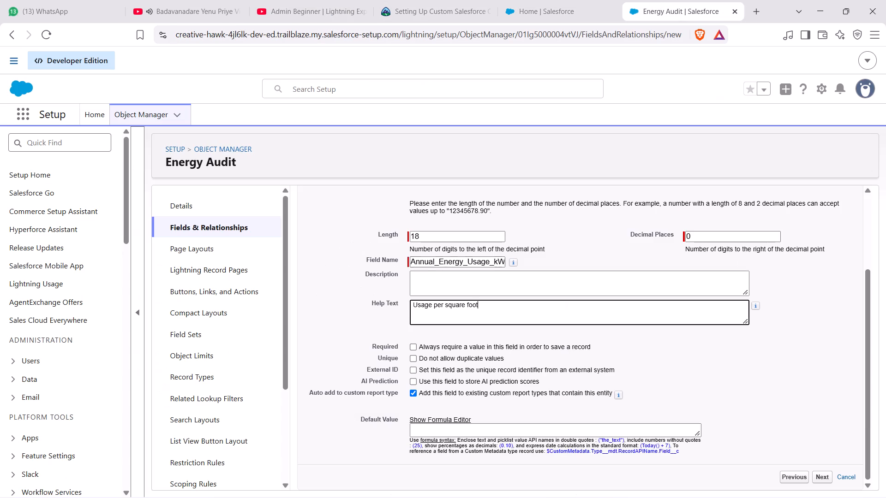
pyautogui.click(817, 475)
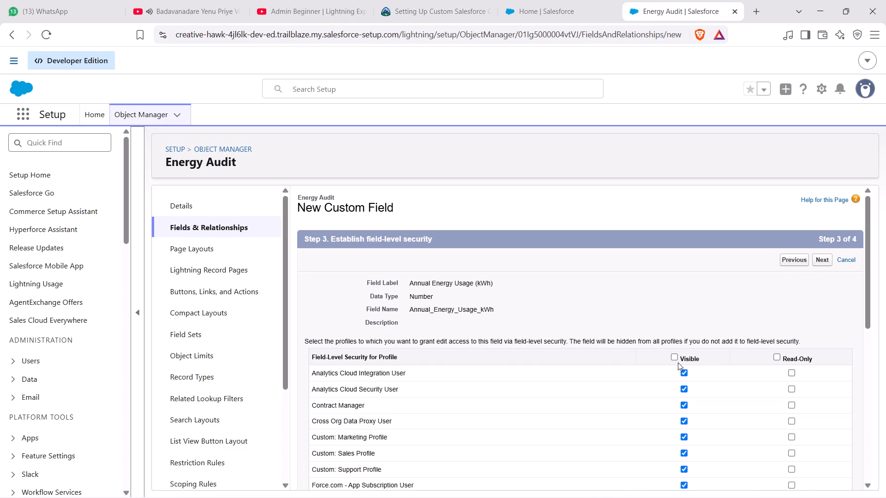
# Make the Annual Energy Usage (kWh) field visible to all profiles and save it with the default page layout.
pyautogui.click(673, 359)
pyautogui.click(821, 257)
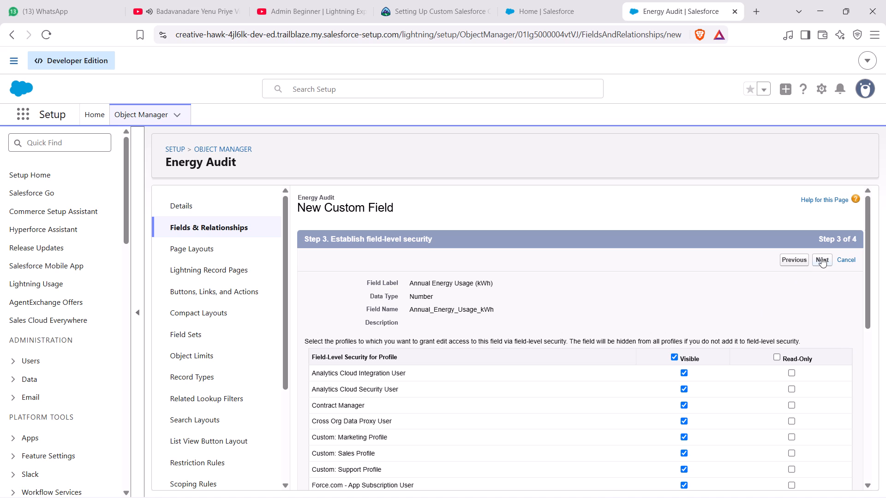
pyautogui.click(826, 261)
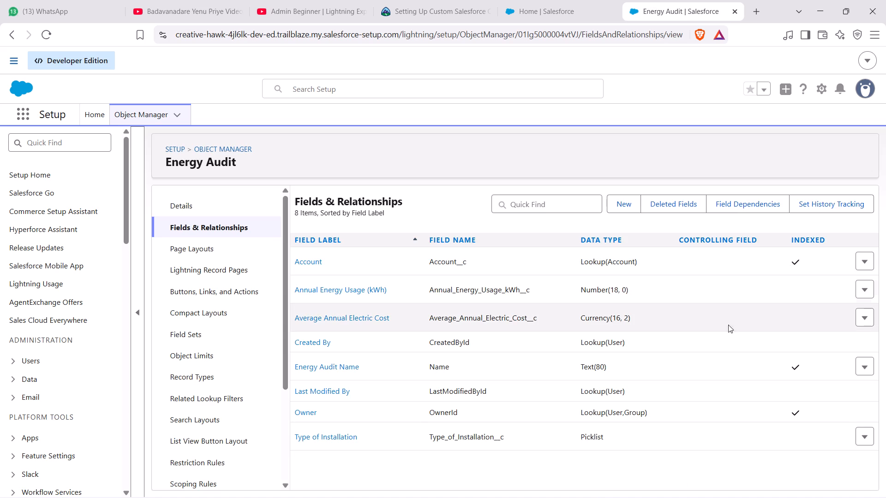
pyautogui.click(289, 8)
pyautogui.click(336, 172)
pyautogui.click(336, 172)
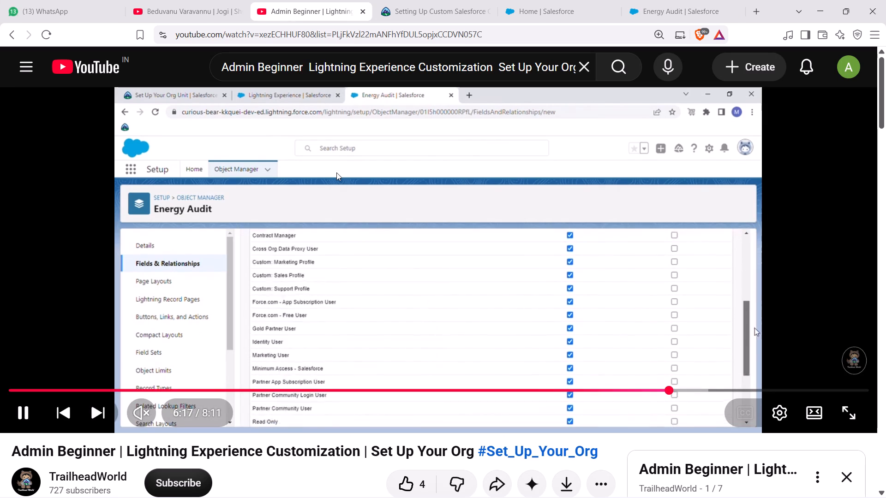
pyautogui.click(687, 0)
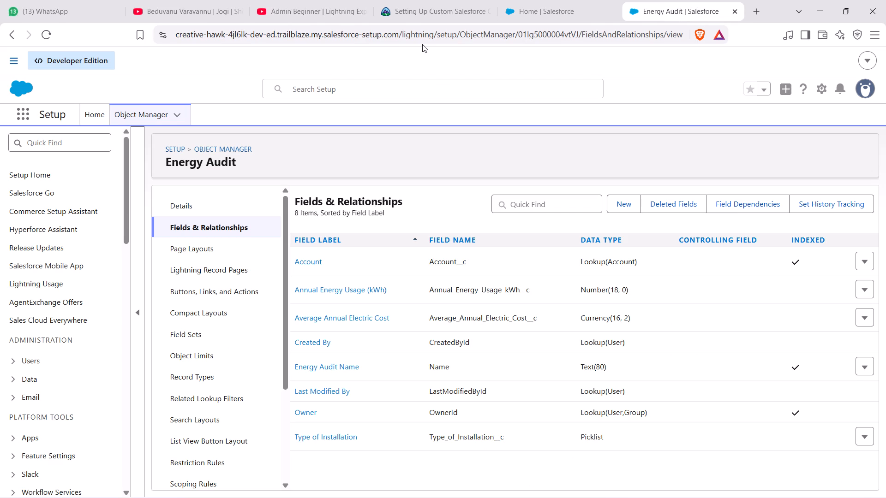
# Copy the long text area field's label "Audit Notes" from the Trailhead challenge page.
pyautogui.click(457, 0)
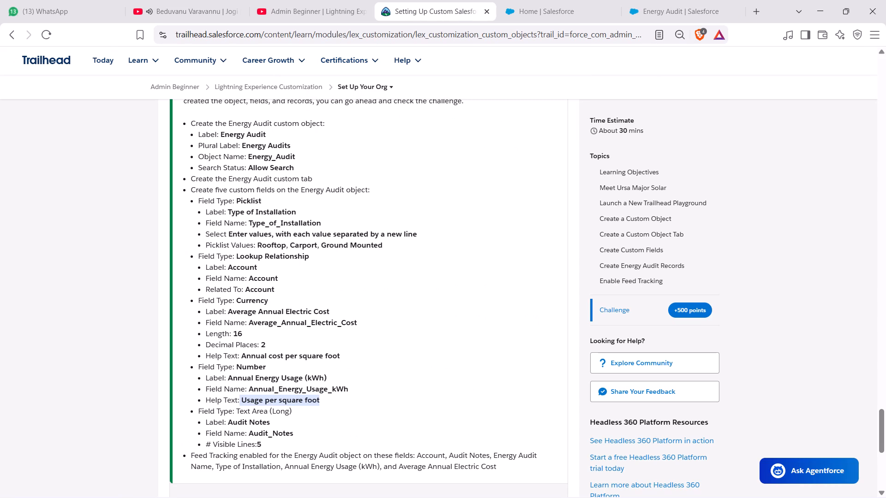
pyautogui.moveTo(272, 423); pyautogui.dragTo(232, 423)
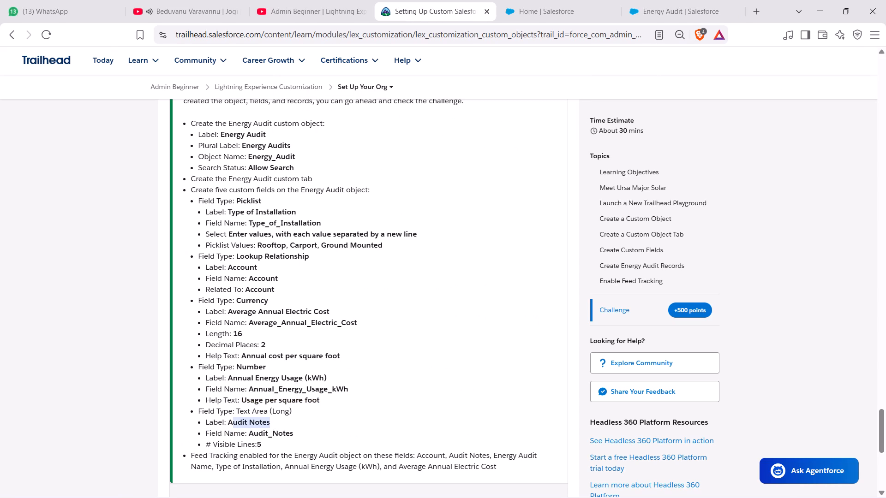
pyautogui.moveTo(232, 423); pyautogui.dragTo(228, 422)
pyautogui.rightClick(228, 422)
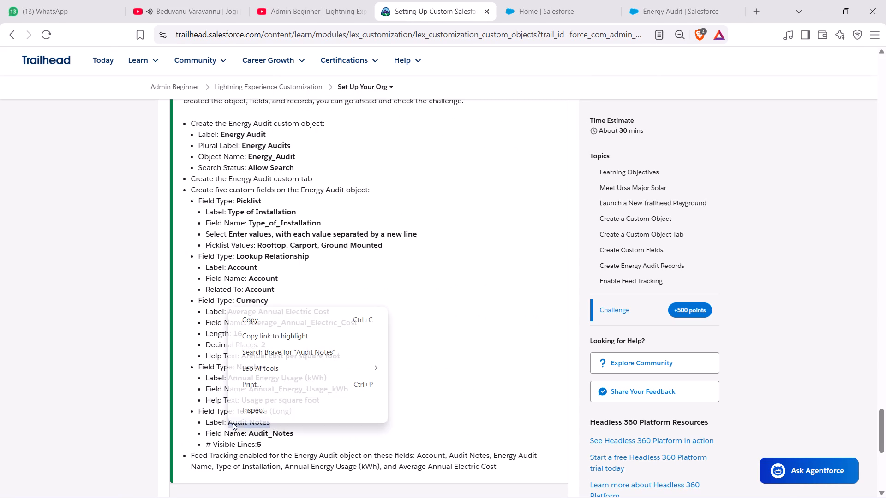
pyautogui.click(276, 323)
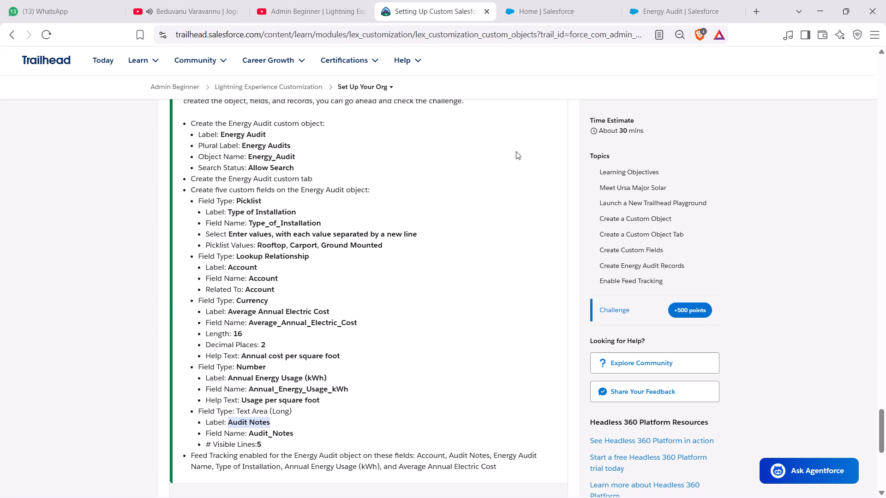
# Start a new custom field on the Energy Audit object with the Text Area (Long) data type and continue to its details.
pyautogui.click(661, 8)
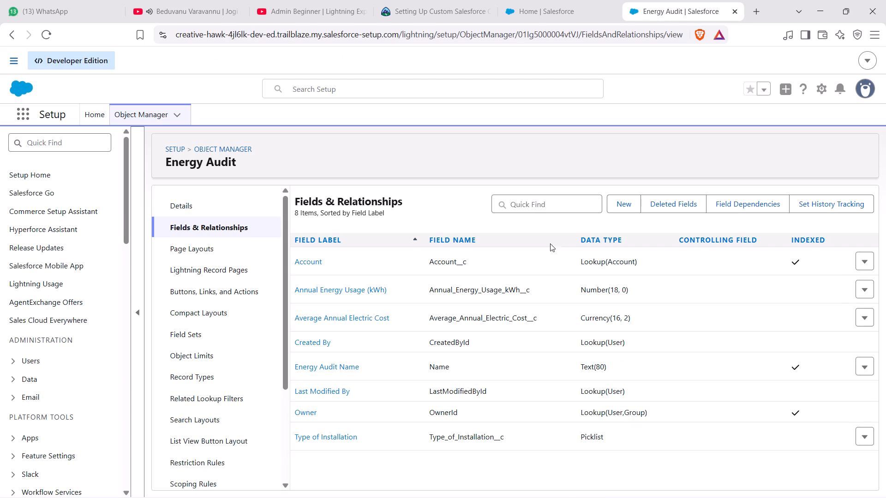
pyautogui.click(634, 198)
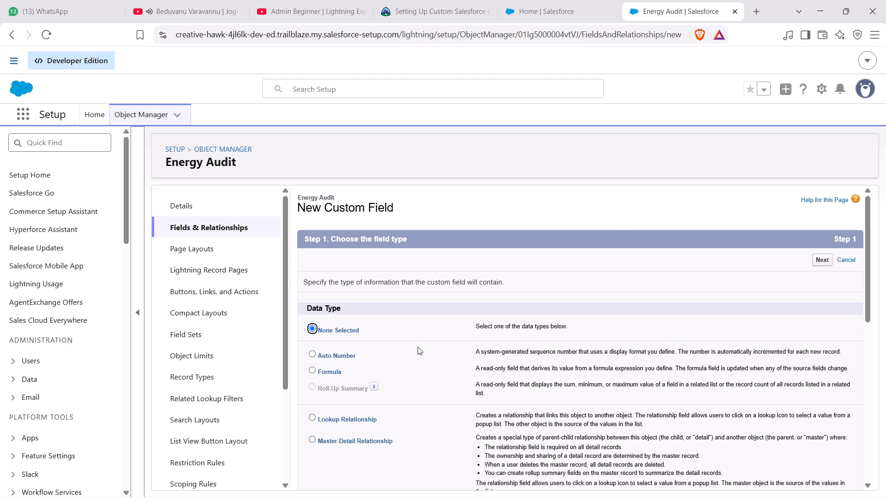
pyautogui.scroll(-4, 392, 358)
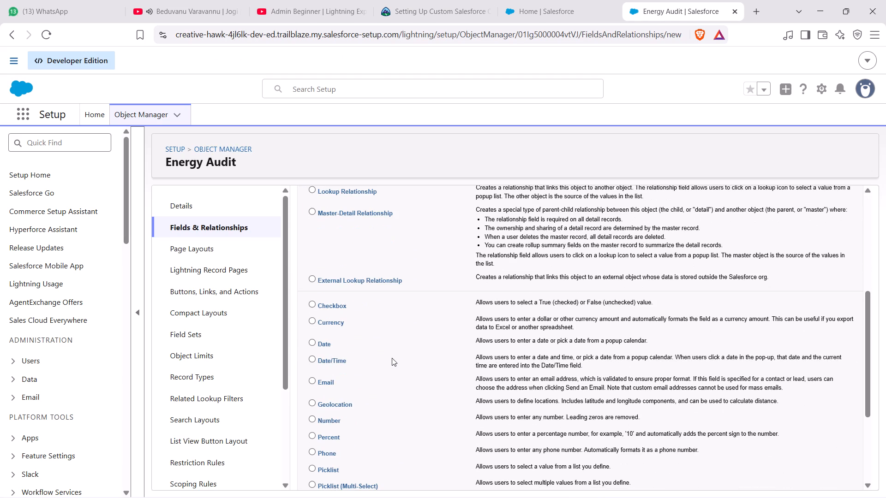
pyautogui.scroll(-4, 392, 358)
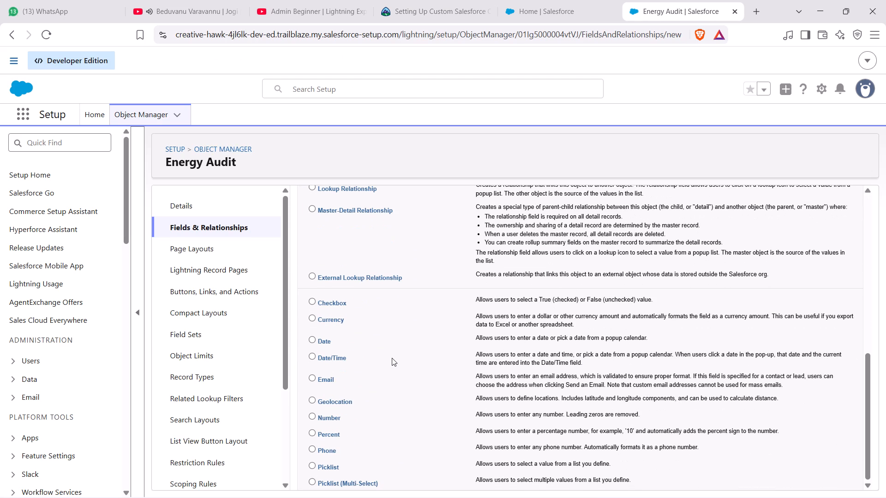
pyautogui.click(327, 384)
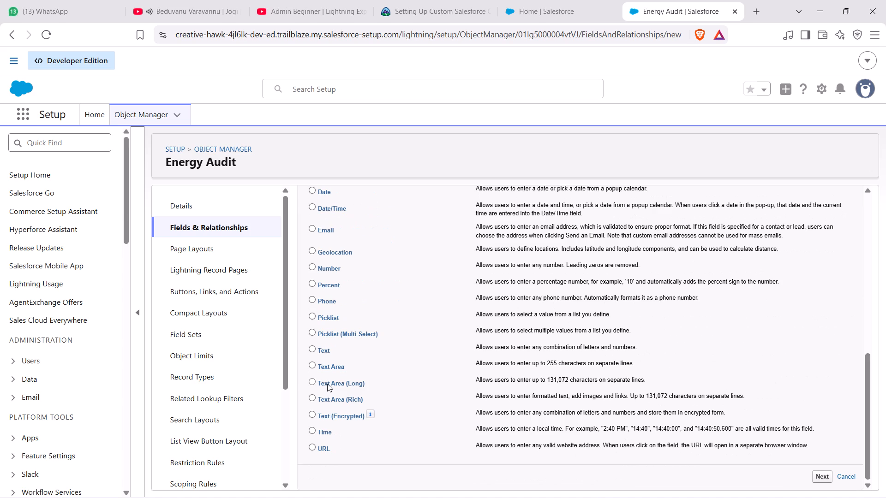
pyautogui.click(825, 474)
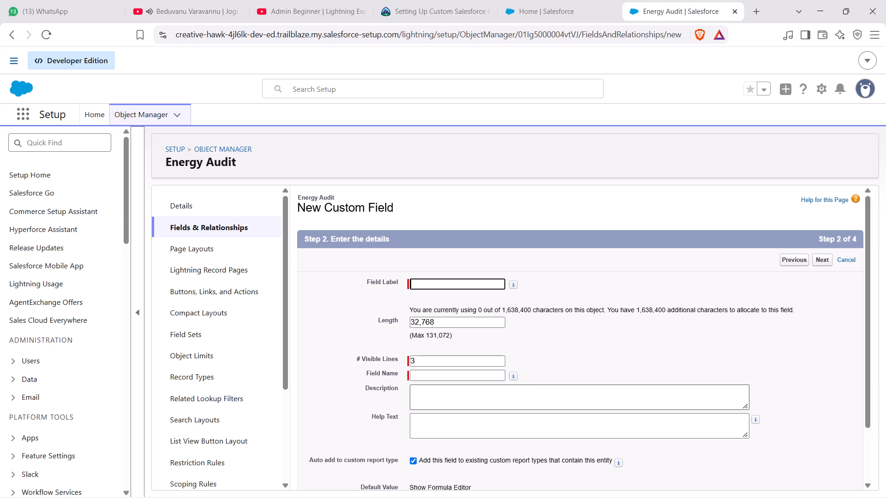
# Enter the copied "Audit Notes" as the field label and have the field name filled in from it.
pyautogui.rightClick(440, 282)
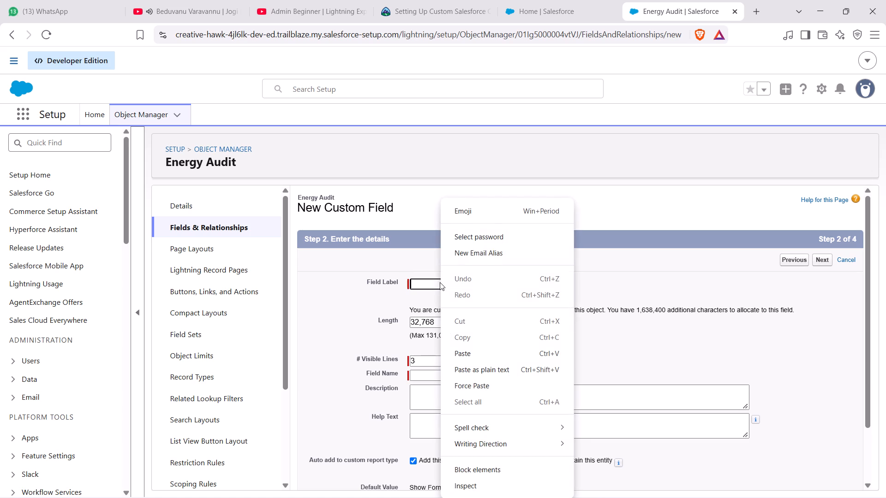
pyautogui.click(469, 352)
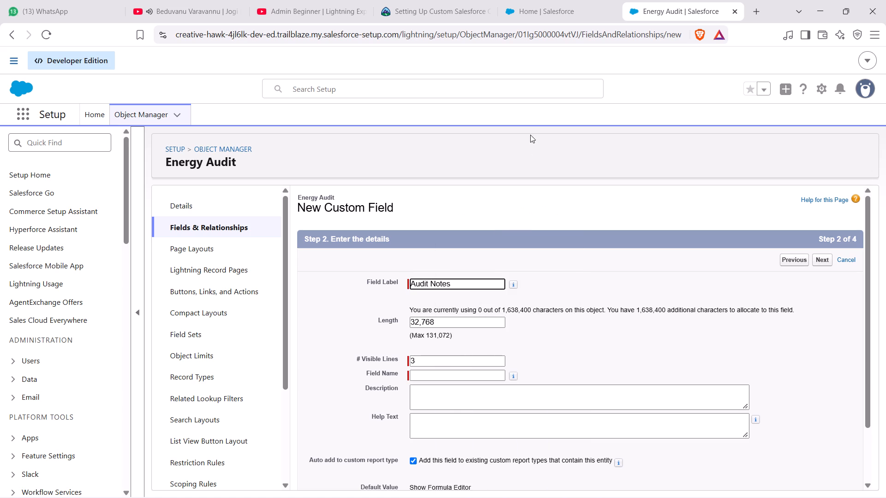
pyautogui.click(554, 333)
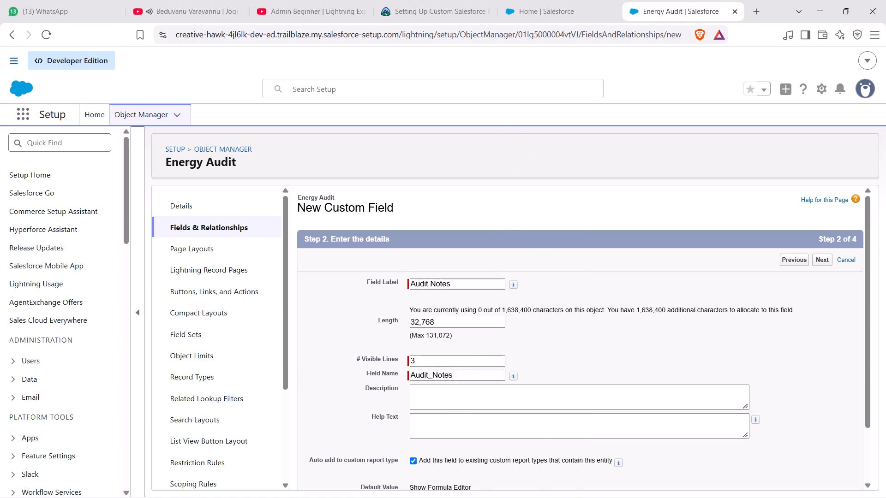
# Check the challenge page's requirement and set the Audit Notes field's number of visible lines to 5.
pyautogui.click(412, 0)
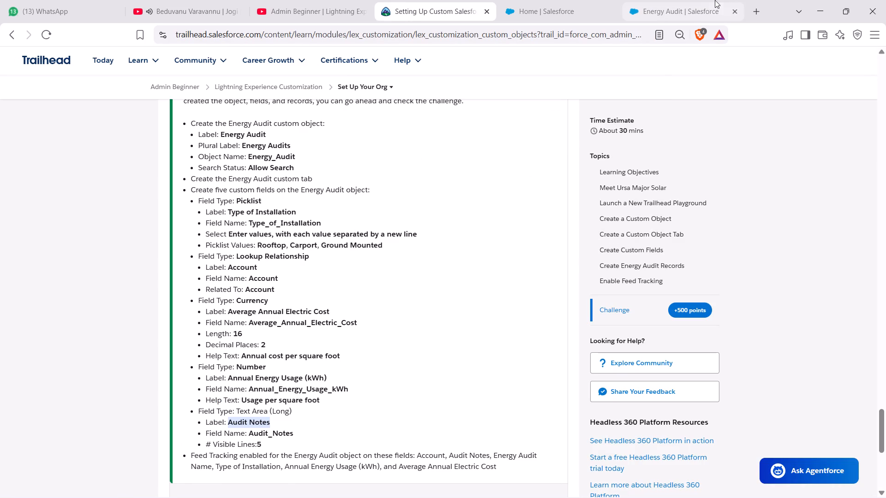
pyautogui.click(702, 6)
pyautogui.click(456, 355)
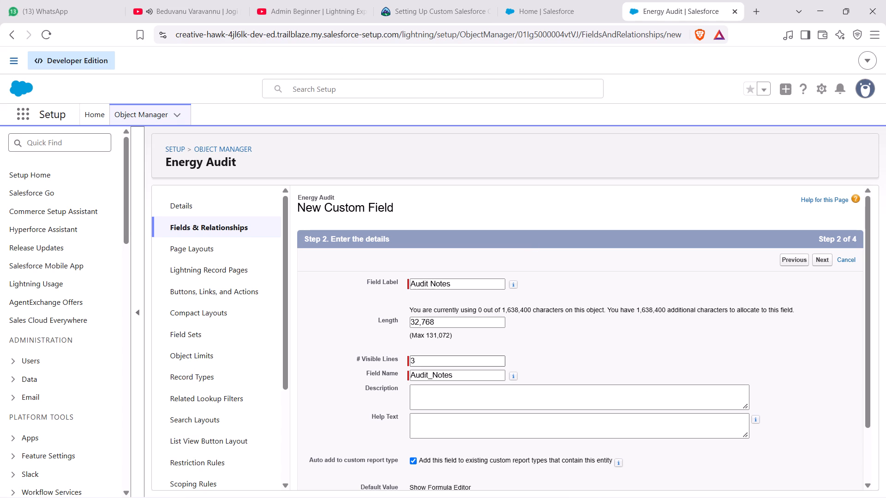
pyautogui.click(456, 361)
pyautogui.press('BackSpace')
pyautogui.press('5')
pyautogui.click(427, 407)
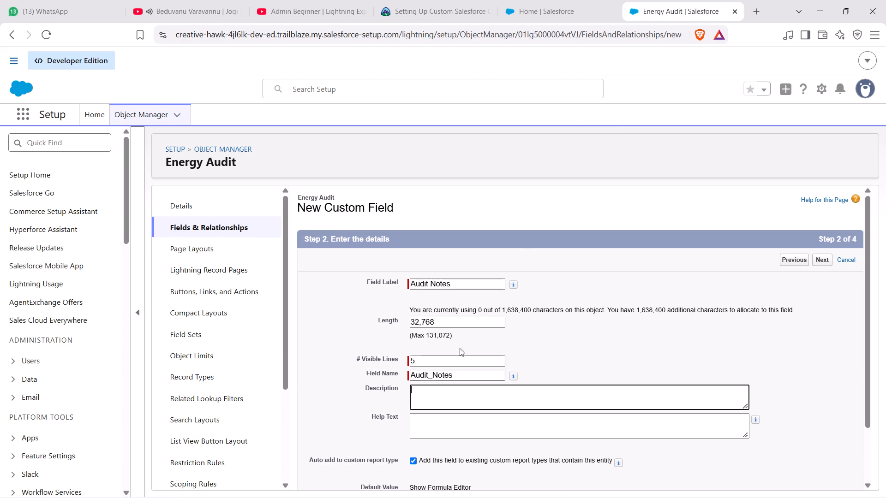
# Examine how the tutorial video completes the Audit Notes field's details, field-level security and page layout.
pyautogui.click(299, 6)
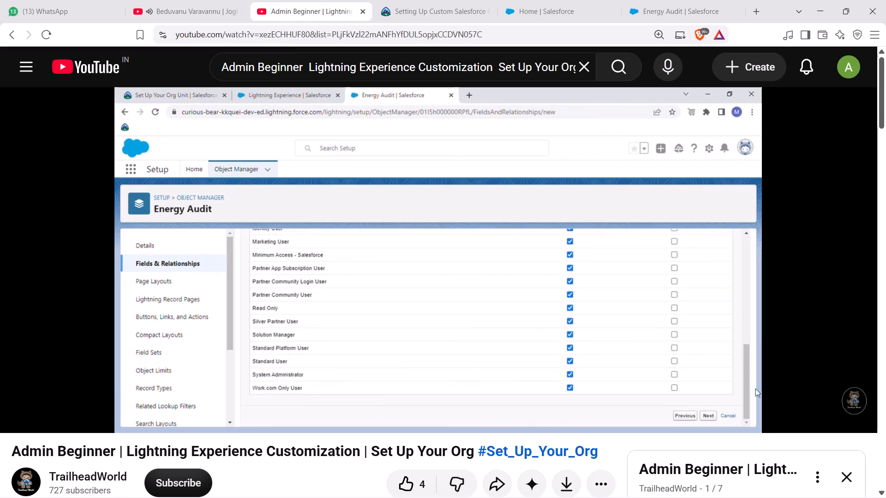
pyautogui.click(305, 229)
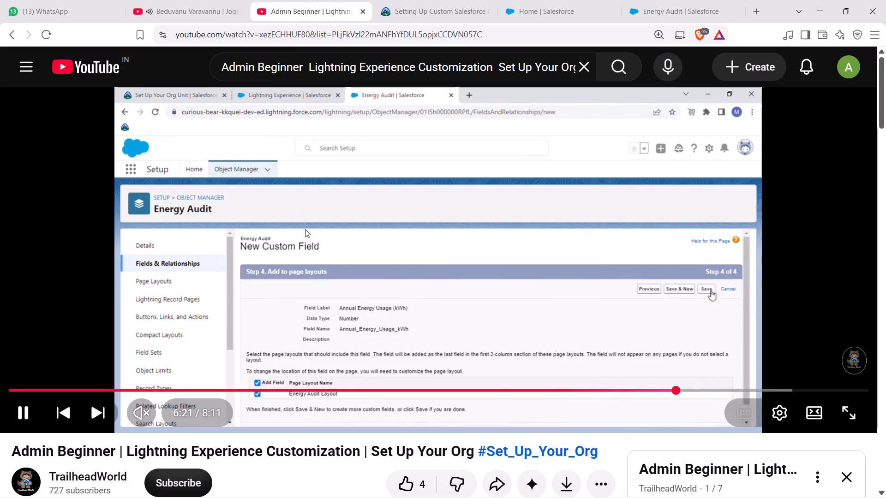
pyautogui.press('Right')
pyautogui.press('Right')
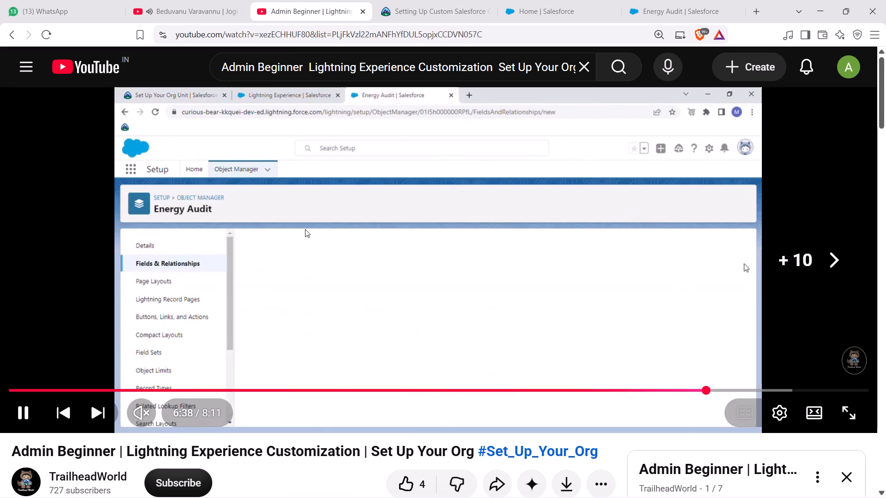
pyautogui.press('Right')
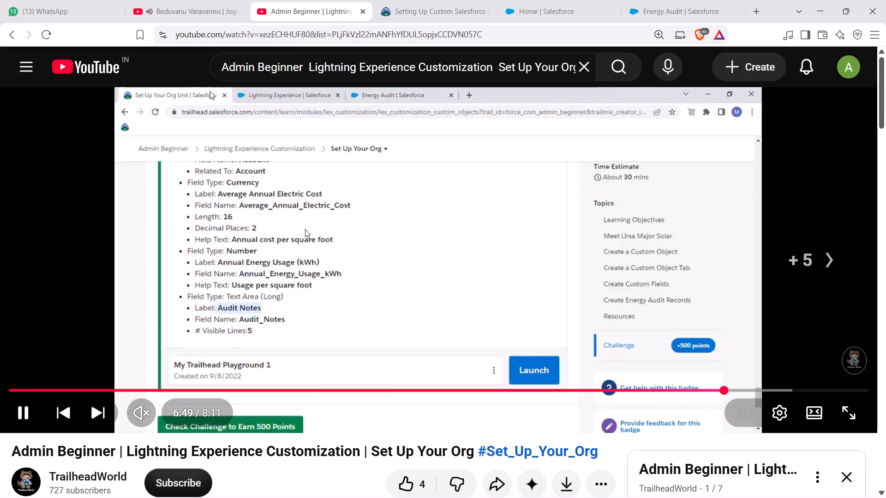
pyautogui.press('Right')
pyautogui.press('Right')
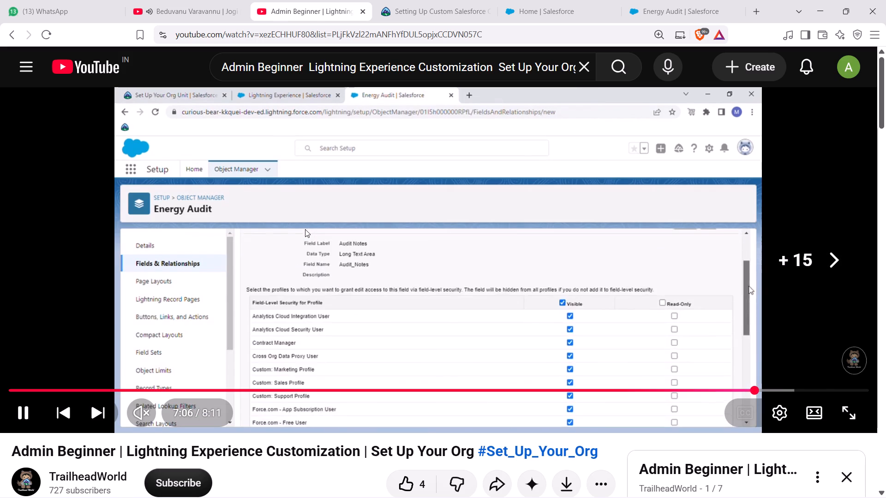
pyautogui.press('Left')
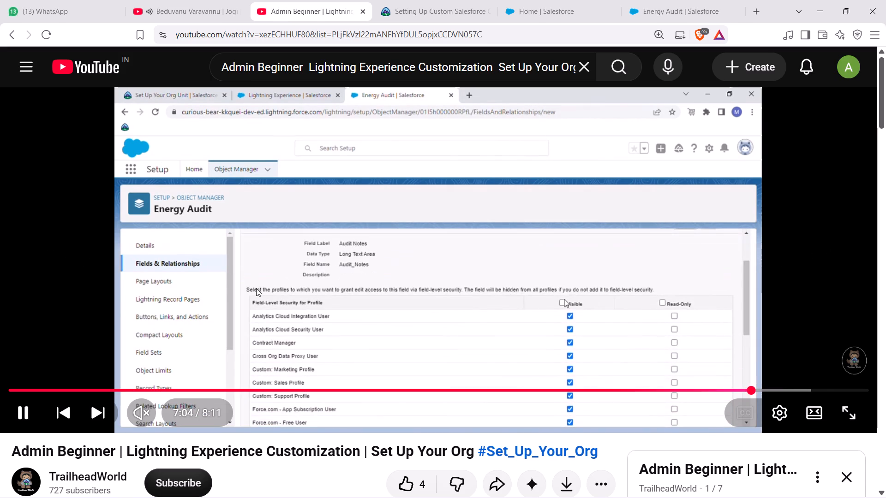
pyautogui.click(225, 324)
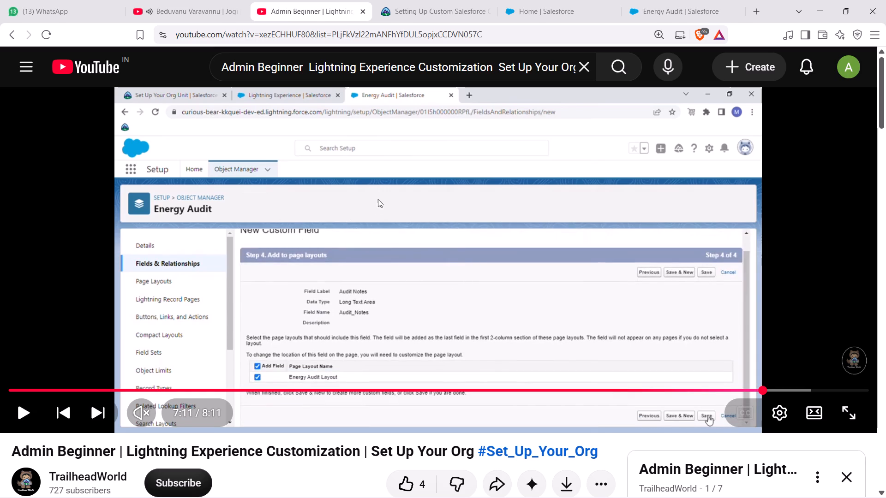
pyautogui.click(428, 236)
# Accept the Audit Notes field's details, make it visible to all profiles and save it to the Energy Audit Layout.
pyautogui.click(664, 0)
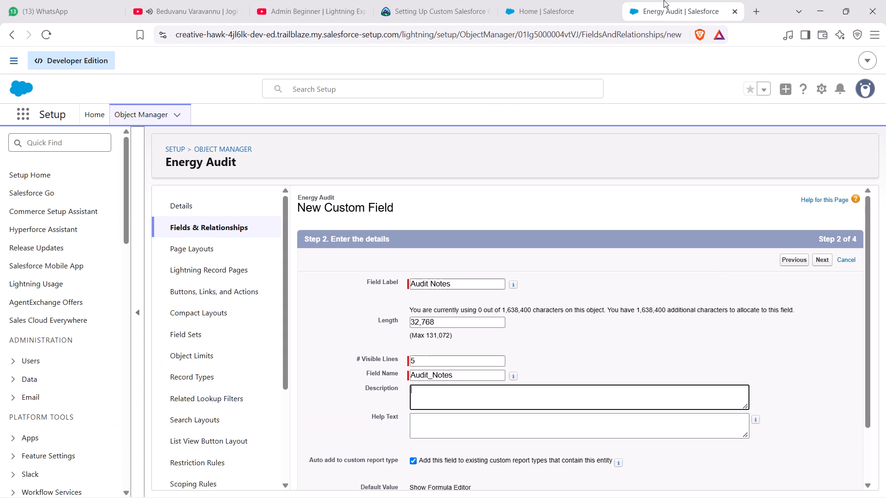
pyautogui.click(824, 261)
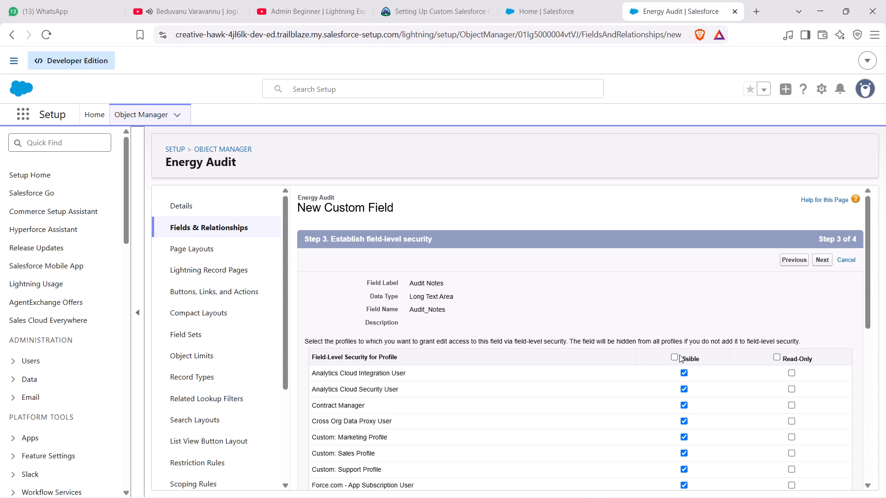
pyautogui.click(679, 355)
pyautogui.click(676, 356)
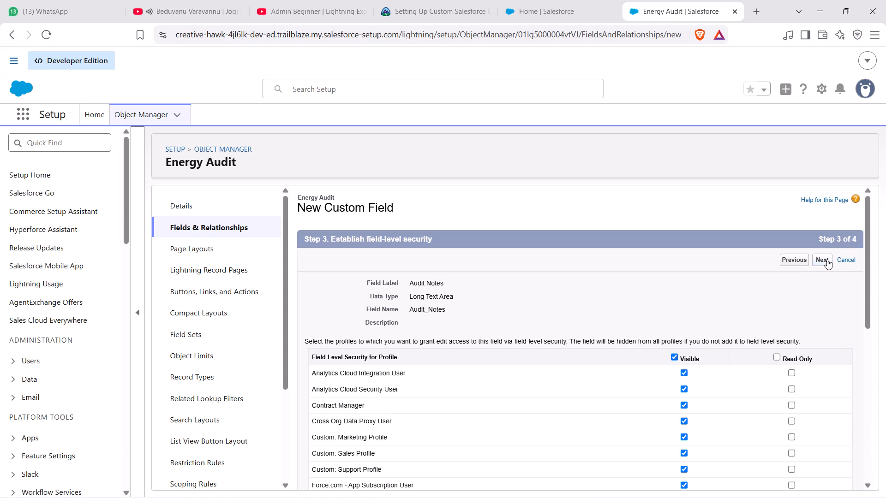
pyautogui.click(826, 258)
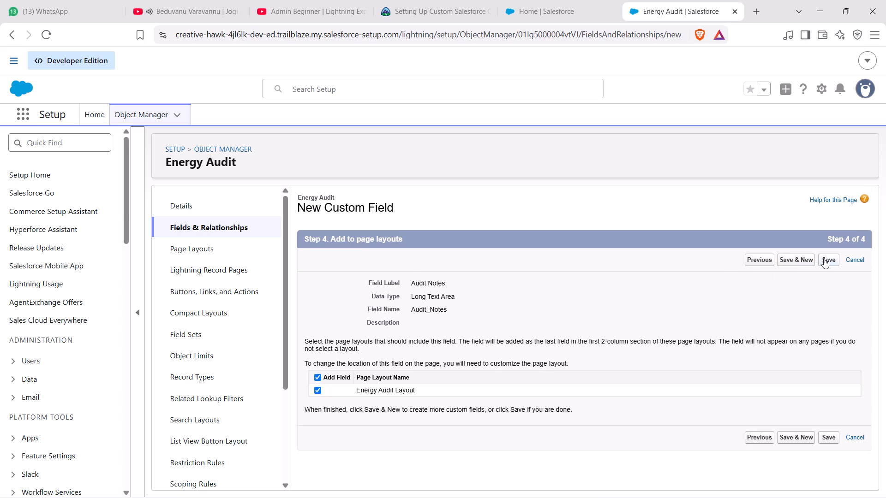
pyautogui.click(824, 258)
# Review what the tutorial video does once the Audit Notes field is saved.
pyautogui.click(331, 6)
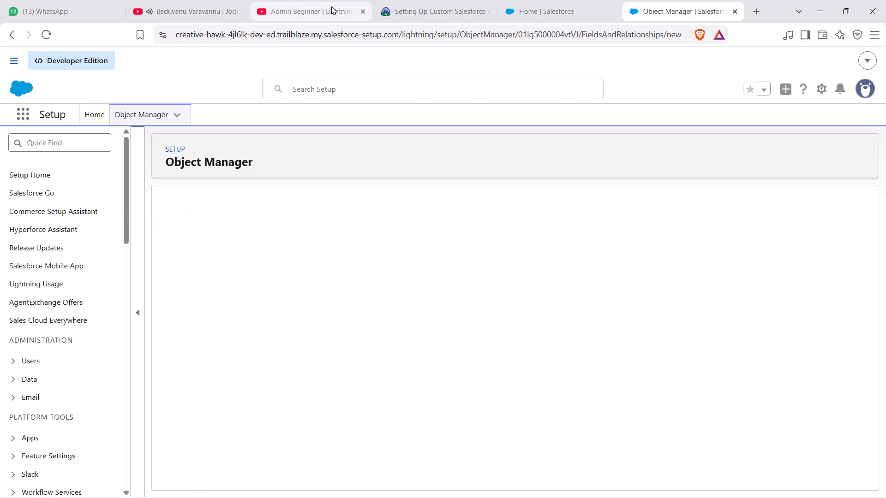
pyautogui.press('Left')
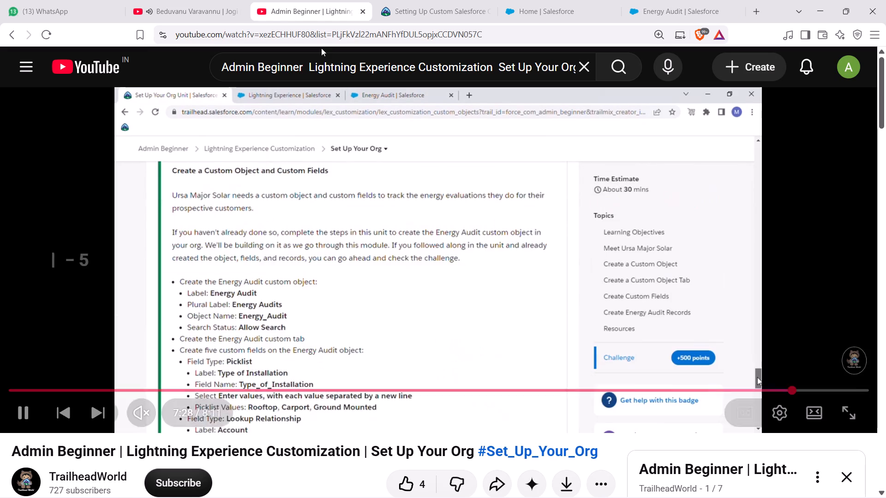
pyautogui.press('Left')
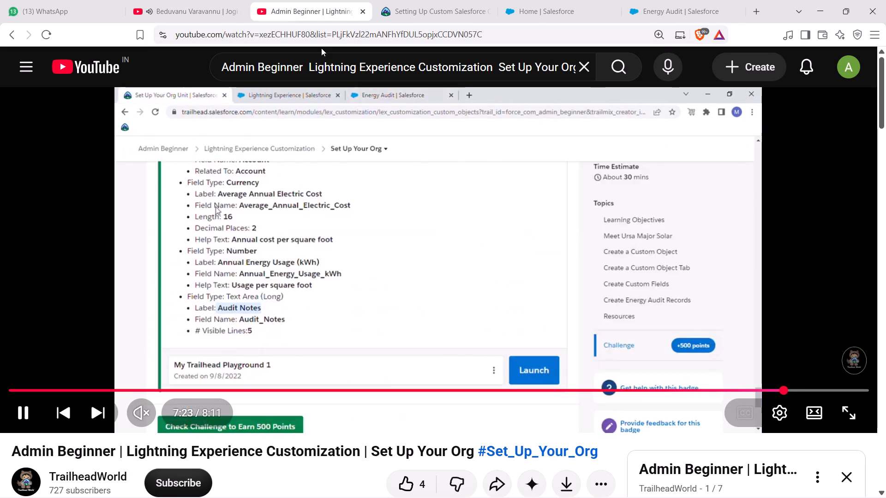
pyautogui.press('Left')
pyautogui.press('Left')
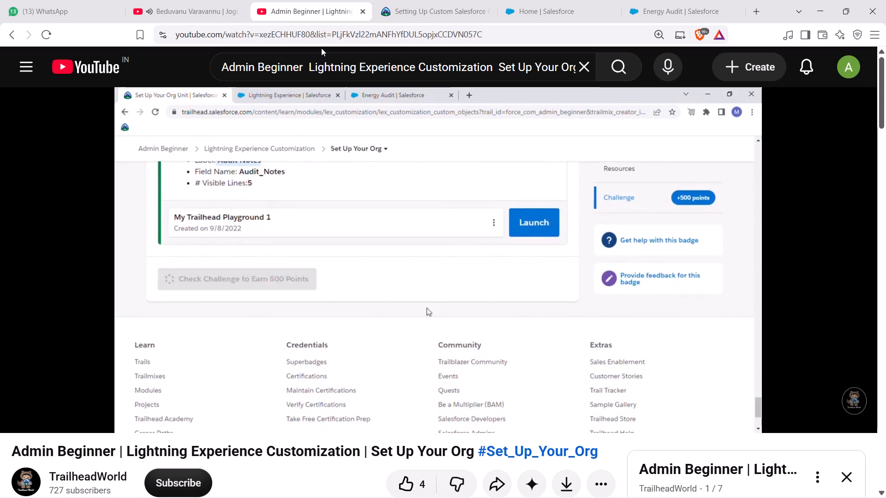
pyautogui.click(340, 191)
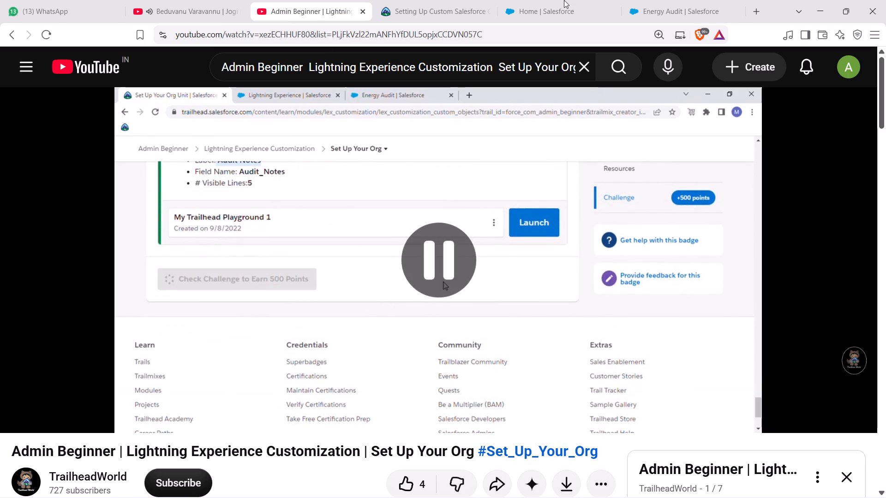
# Return to the Trailhead challenge page and submit the Set Up Your Org challenge for checking with the Brave Bear Playground.
pyautogui.click(566, 0)
pyautogui.click(445, 3)
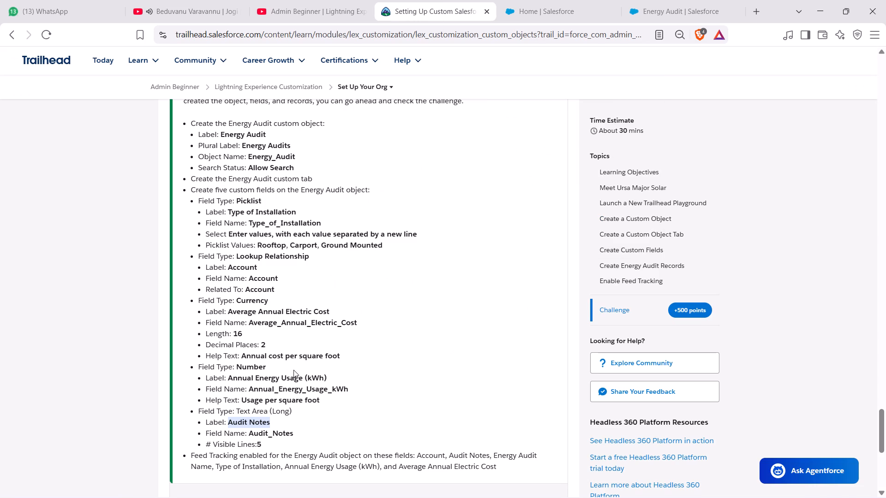
pyautogui.scroll(-2, 293, 370)
pyautogui.scroll(1, 293, 370)
pyautogui.scroll(-2, 293, 370)
pyautogui.click(243, 396)
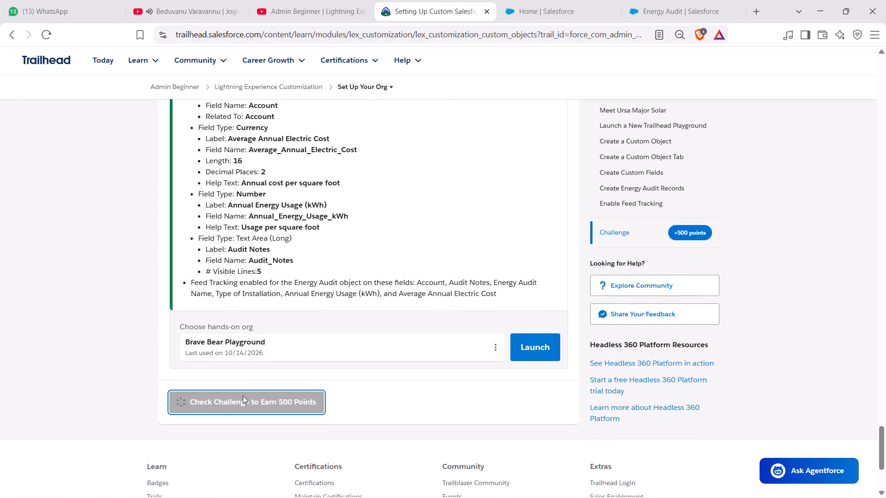
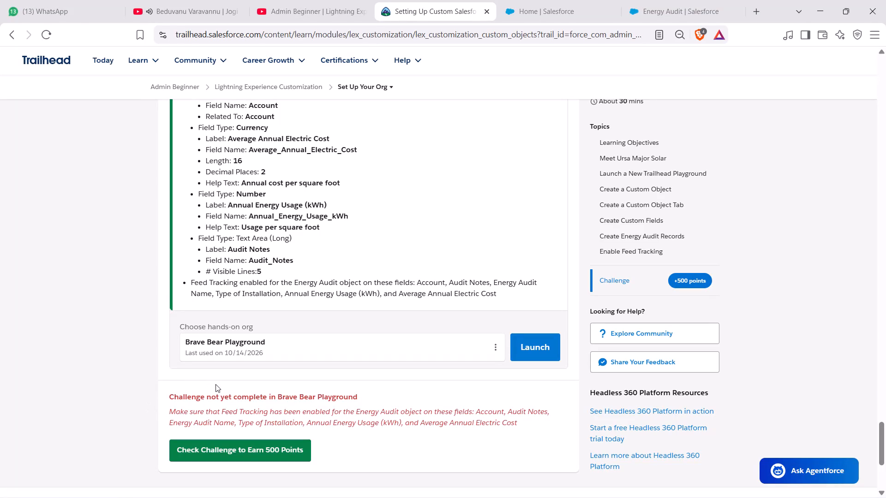
# Capture a screenshot covering most of the Trailhead page, including the Set Up Your Org challenge requirements and check feedback.
pyautogui.press('Print')
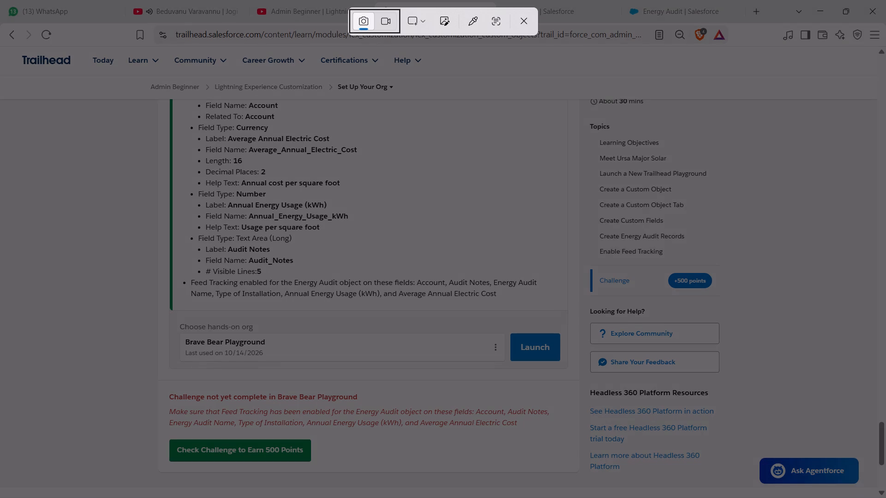
pyautogui.moveTo(64, 14); pyautogui.dragTo(242, 332)
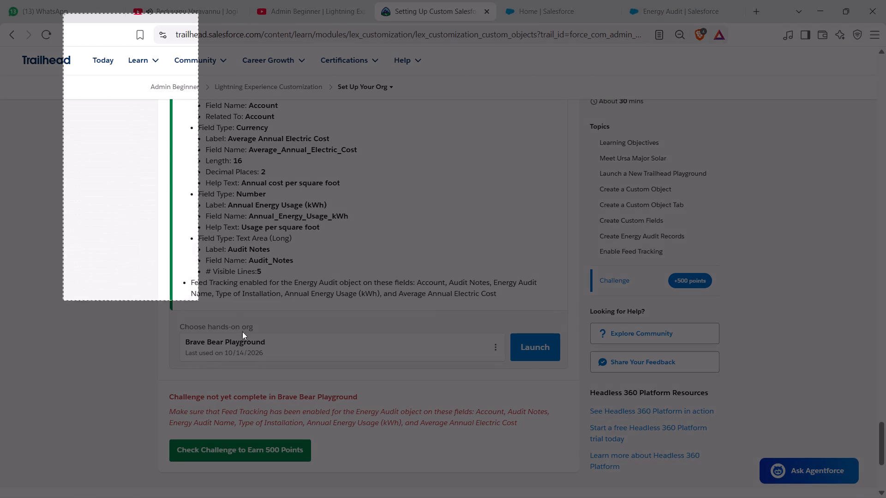
pyautogui.moveTo(242, 332); pyautogui.dragTo(869, 492)
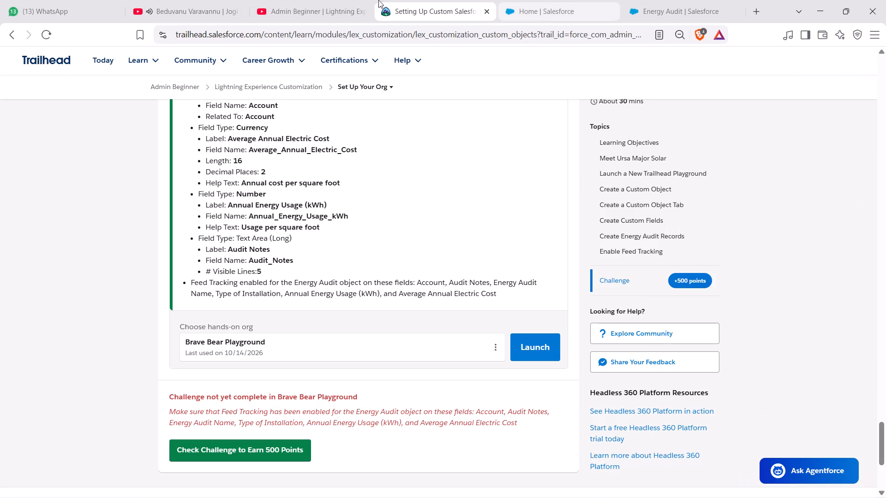
# Review the rest of the TrailheadWorld tutorial video for any steps beyond checking the challenge.
pyautogui.click(298, 7)
pyautogui.scroll(-1, 317, 304)
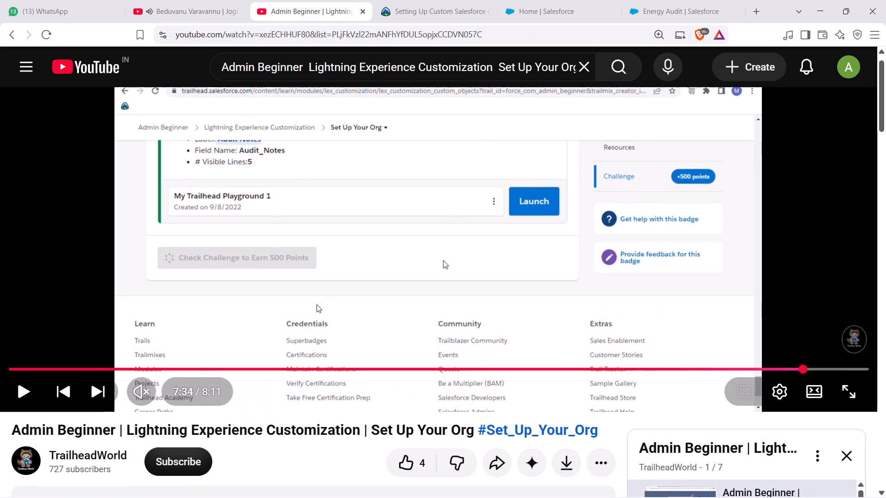
pyautogui.scroll(-2, 317, 304)
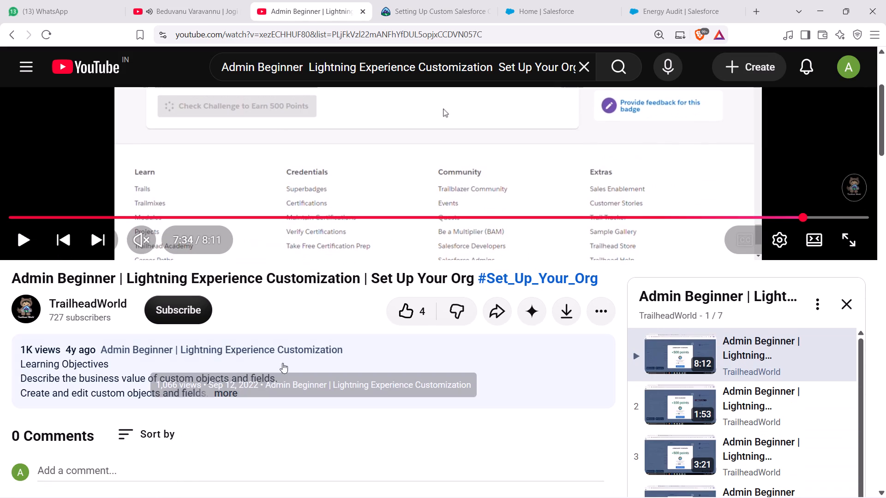
pyautogui.scroll(2, 283, 365)
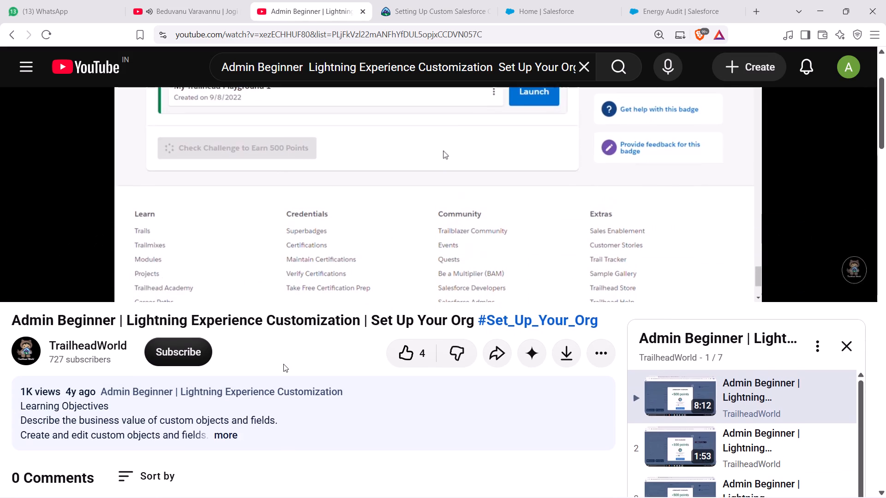
pyautogui.scroll(3, 335, 246)
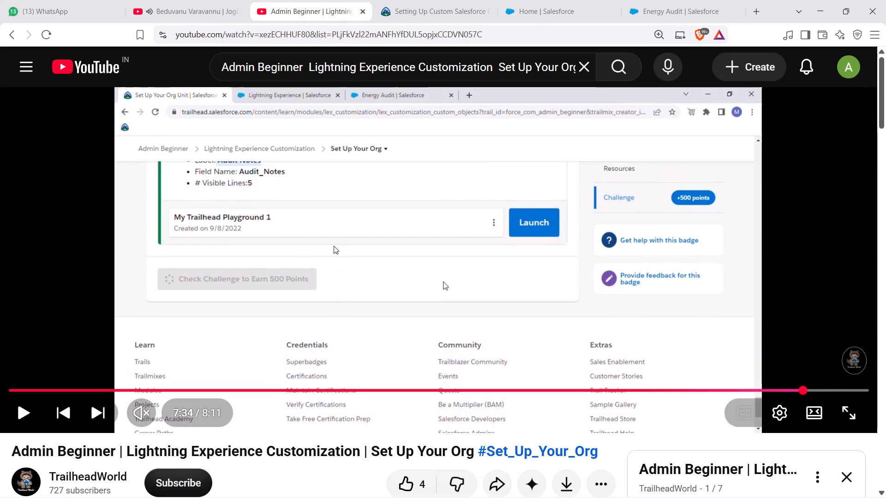
pyautogui.click(334, 246)
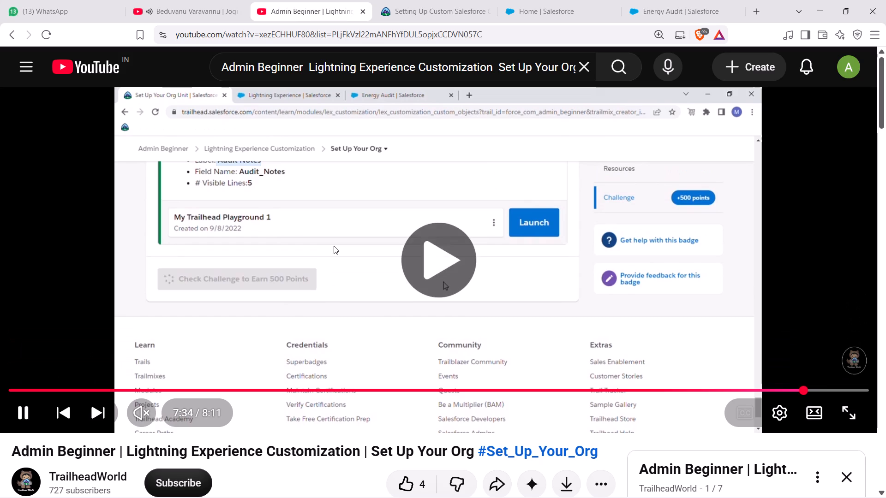
pyautogui.press('Right')
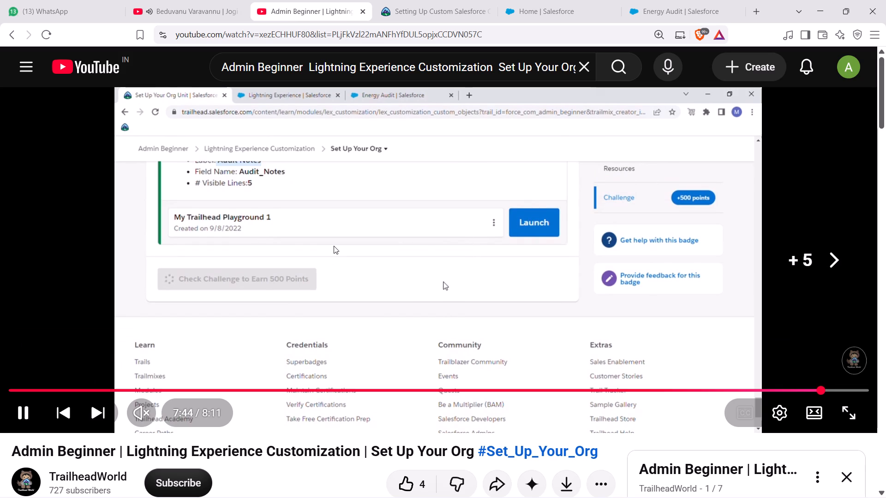
pyautogui.press('Right')
pyautogui.press('Right')
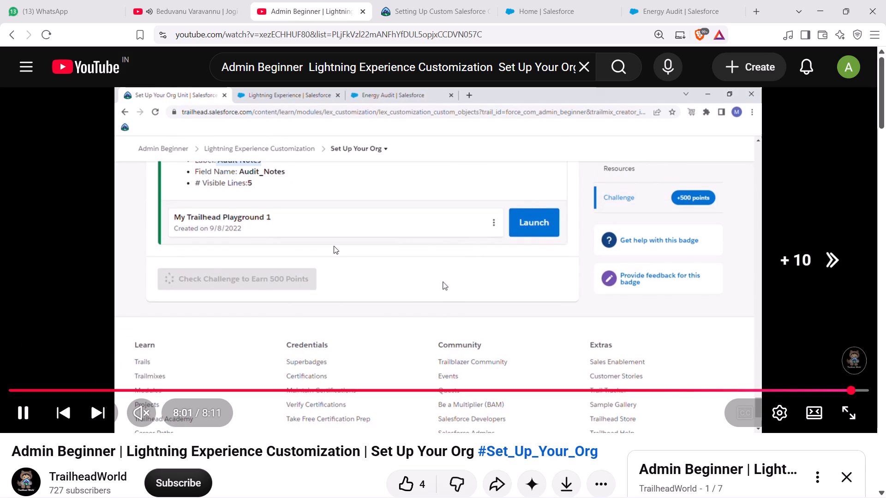
pyautogui.click(334, 246)
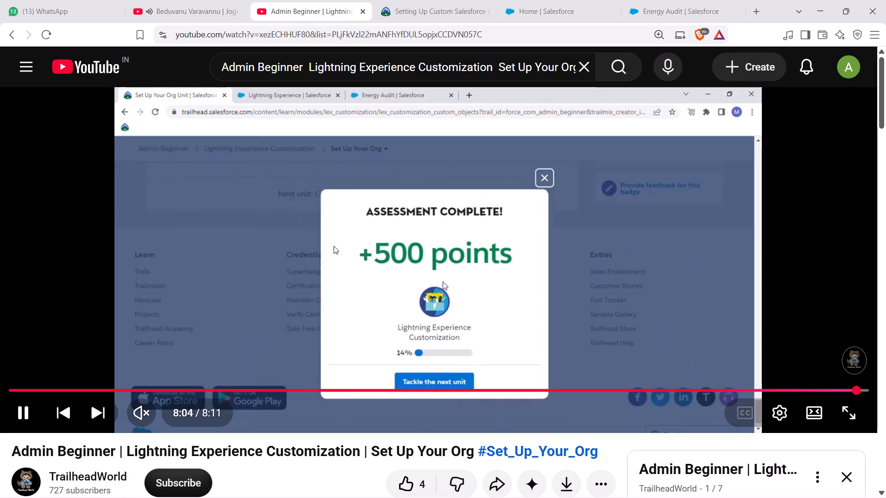
# Return to the video search results, dismiss the mini player and open The Bit's Set Up Your Org tutorial.
pyautogui.click(7, 36)
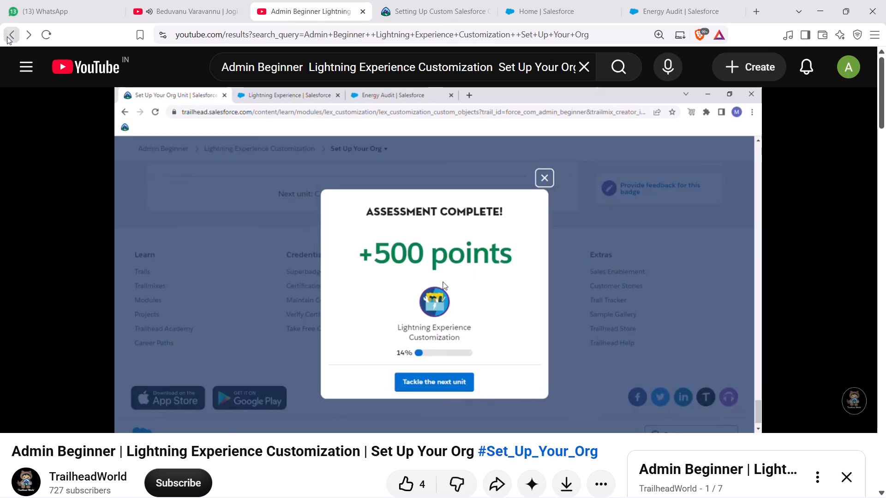
pyautogui.scroll(1, 56, 175)
pyautogui.scroll(-1, 214, 304)
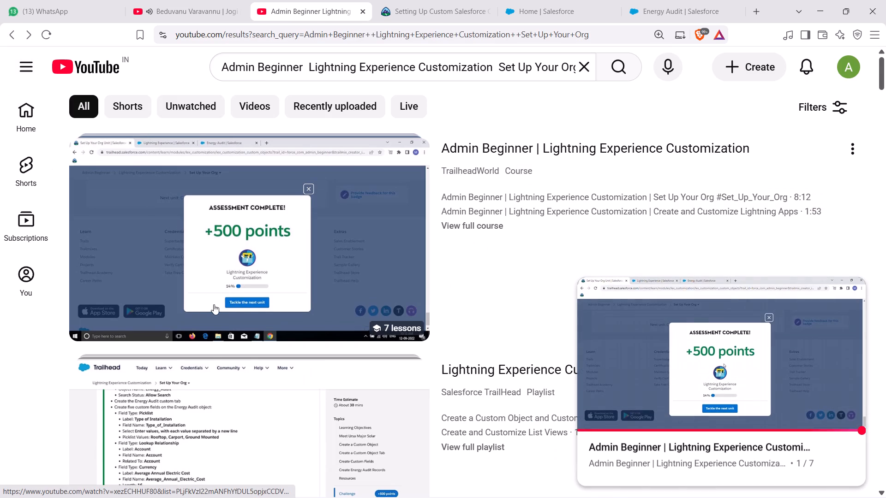
pyautogui.scroll(-4, 214, 304)
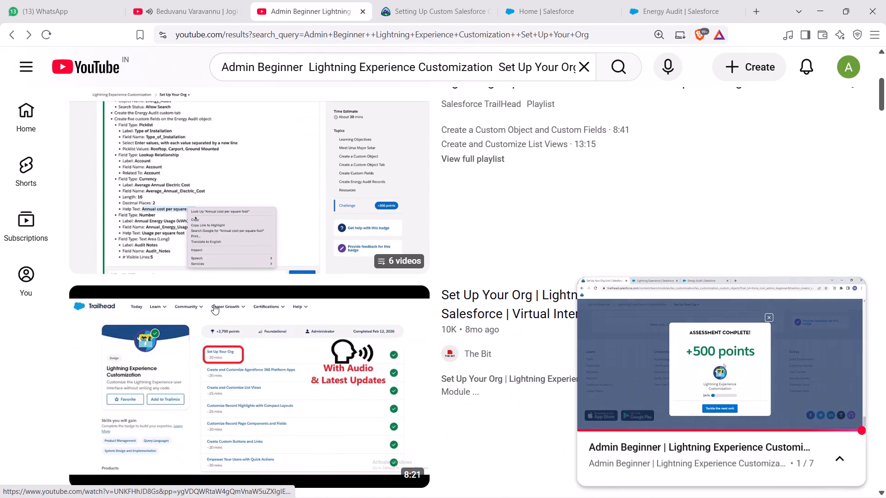
pyautogui.scroll(2, 214, 304)
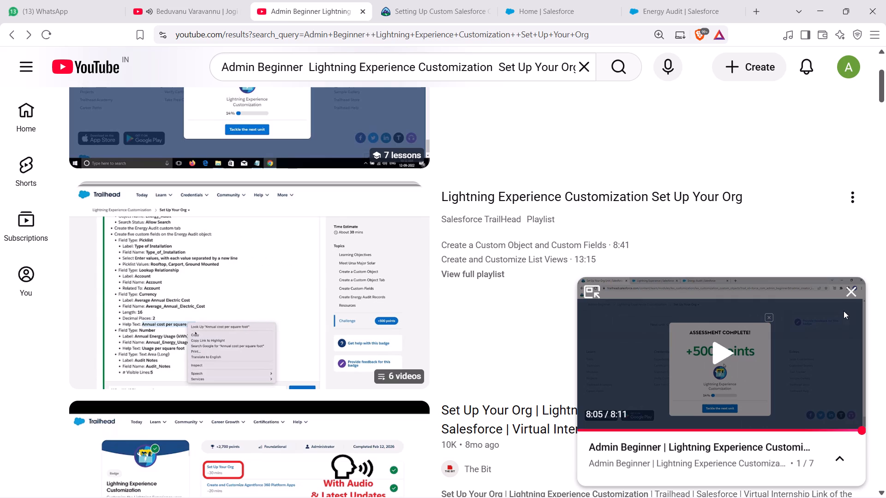
pyautogui.click(849, 292)
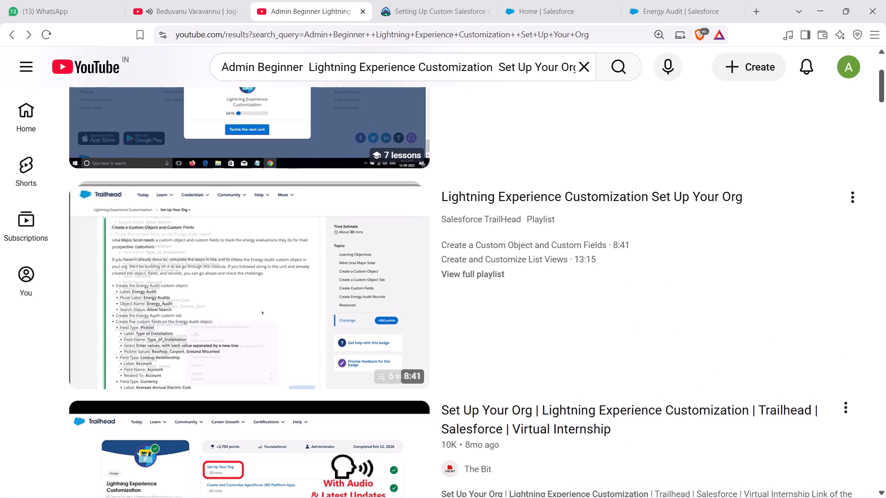
pyautogui.scroll(-2, 421, 357)
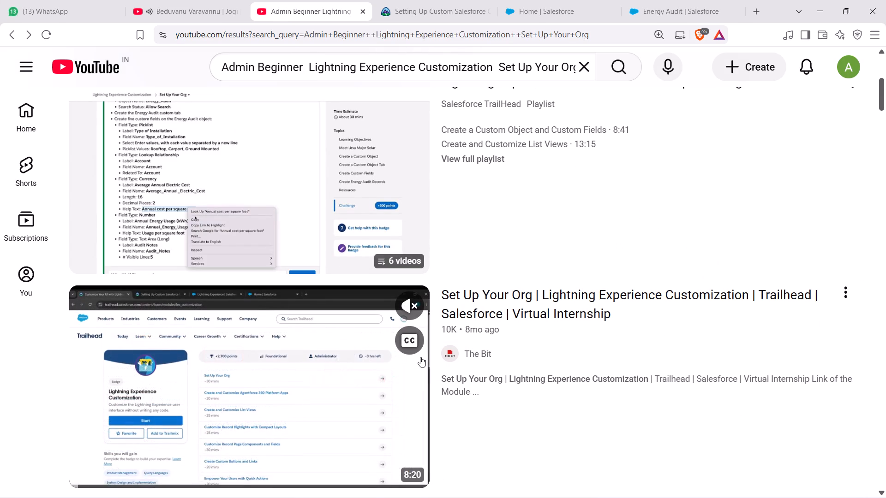
pyautogui.click(325, 380)
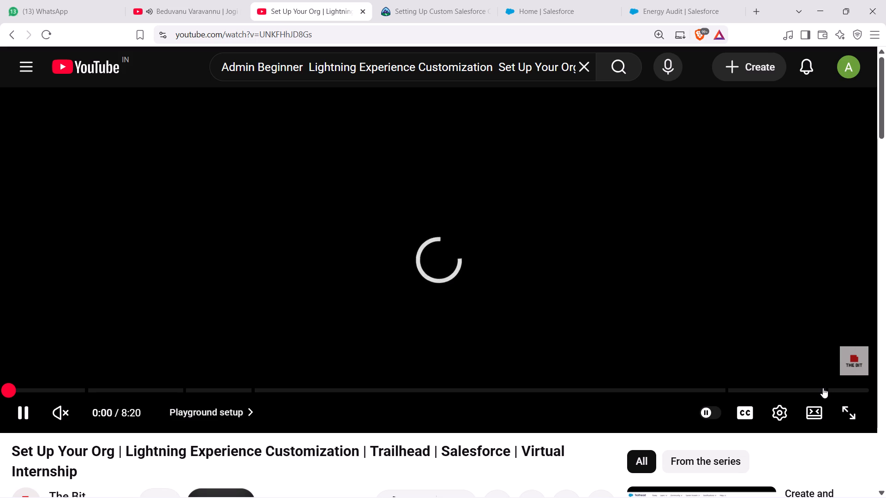
# Find the part of The Bit's tutorial that enables feed tracking and examine how it reaches the Feed Tracking setup page.
pyautogui.click(820, 388)
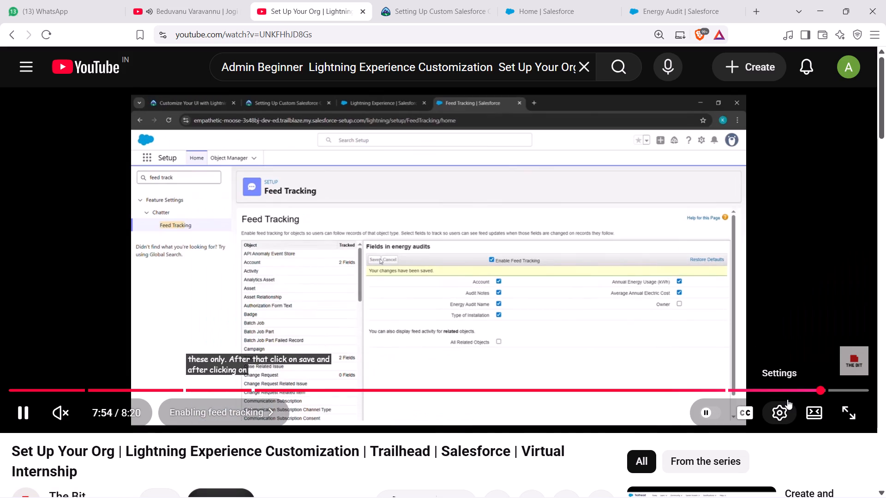
pyautogui.press('Left')
pyautogui.press('Left')
pyautogui.press('Left')
pyautogui.press('Left')
pyautogui.press('Left')
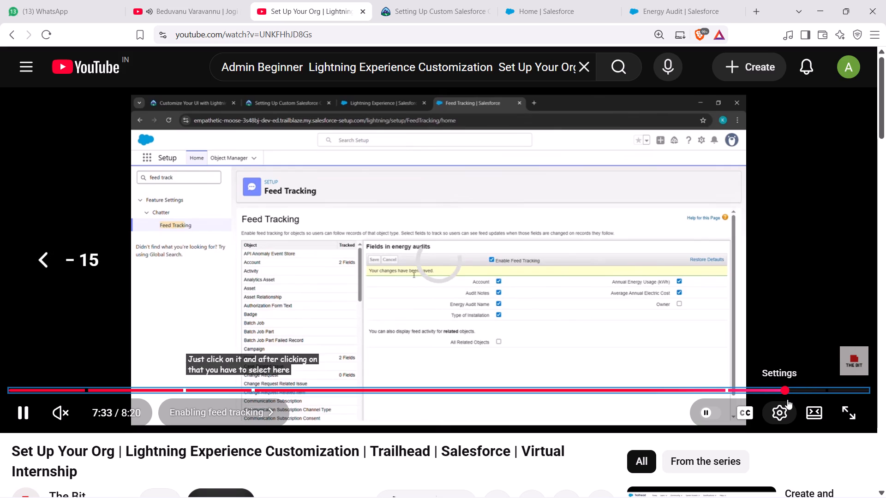
pyautogui.press('Left')
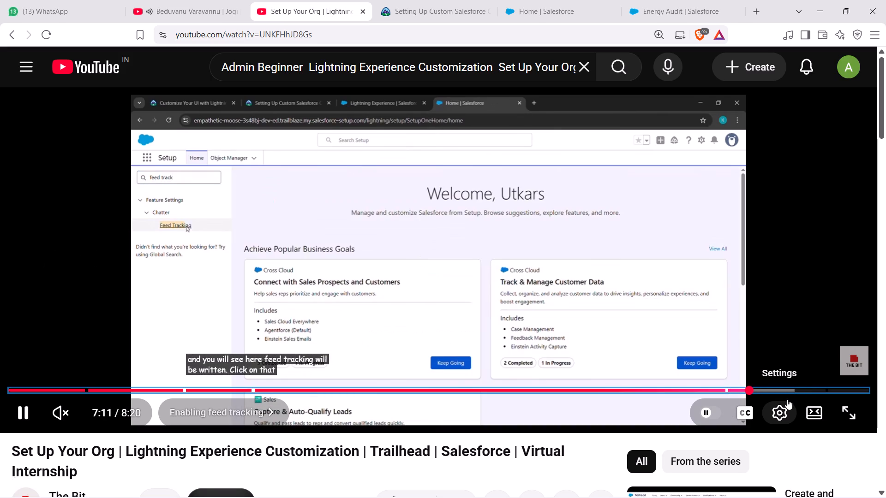
pyautogui.press('Left')
pyautogui.press('Left')
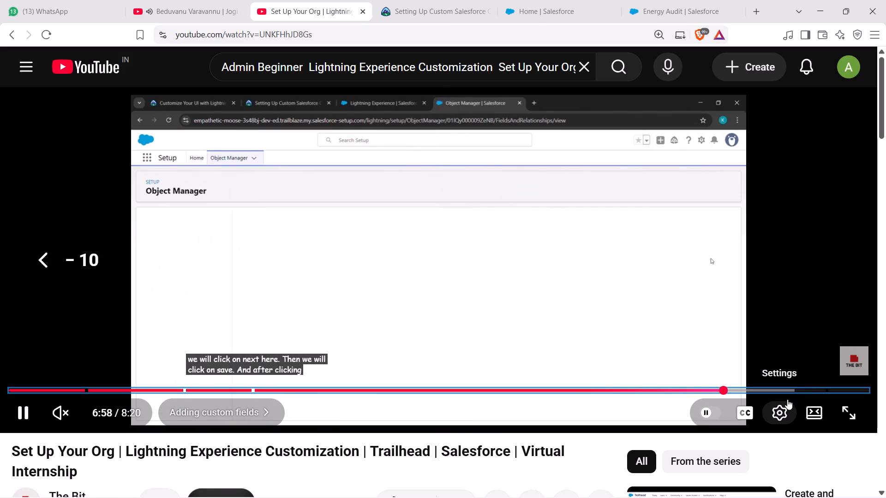
pyautogui.press('Left')
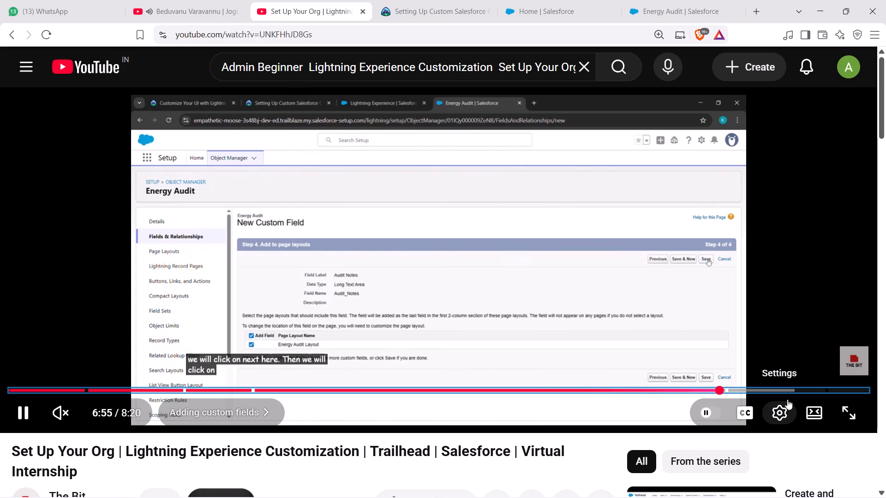
pyautogui.press('Left')
pyautogui.press('Left')
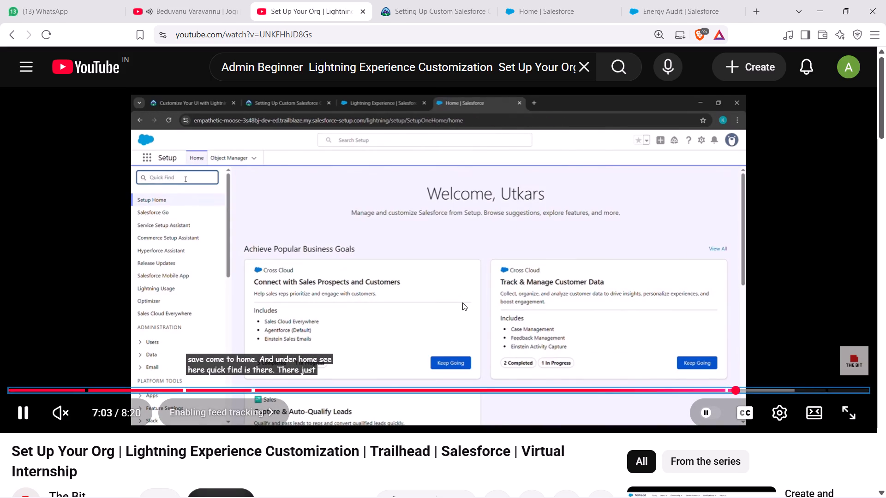
pyautogui.click(462, 302)
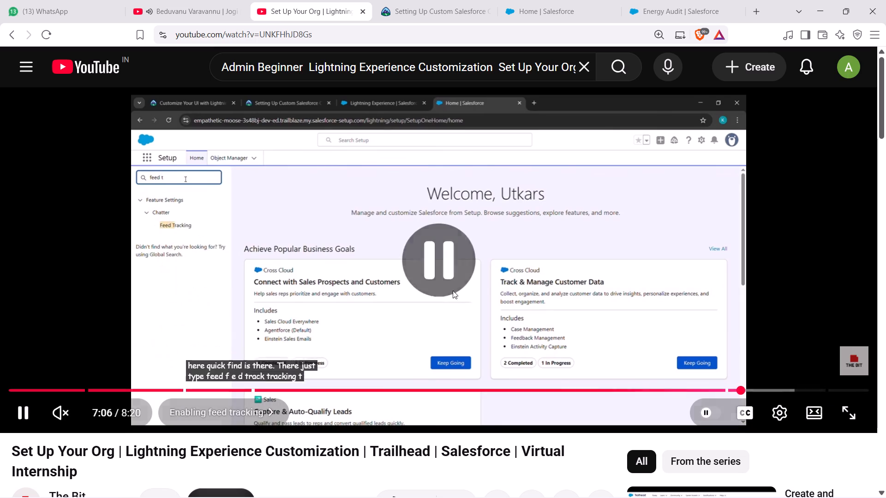
# In the playground's Setup Home, search Quick Find for "feed" and open the Feed Tracking settings.
pyautogui.click(556, 1)
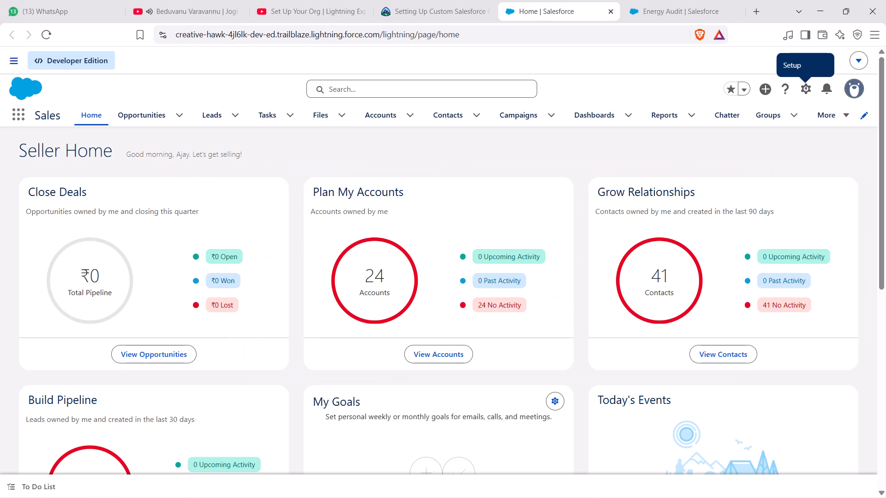
pyautogui.click(653, 6)
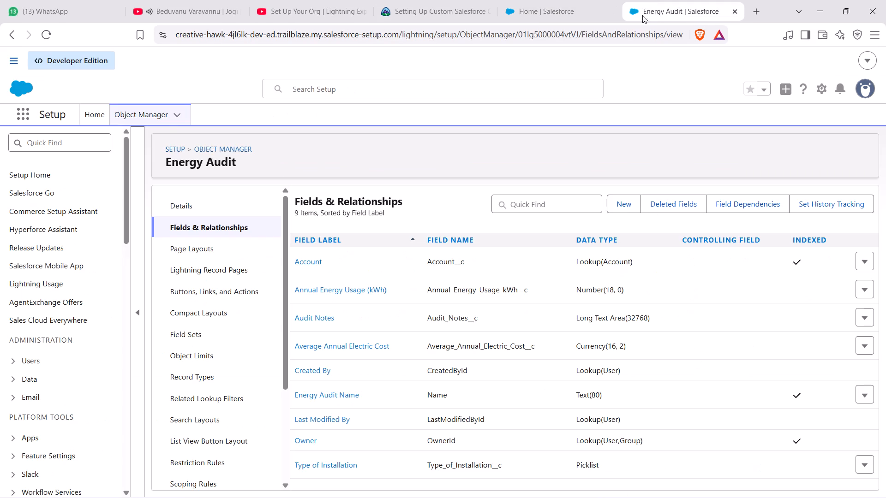
pyautogui.click(90, 117)
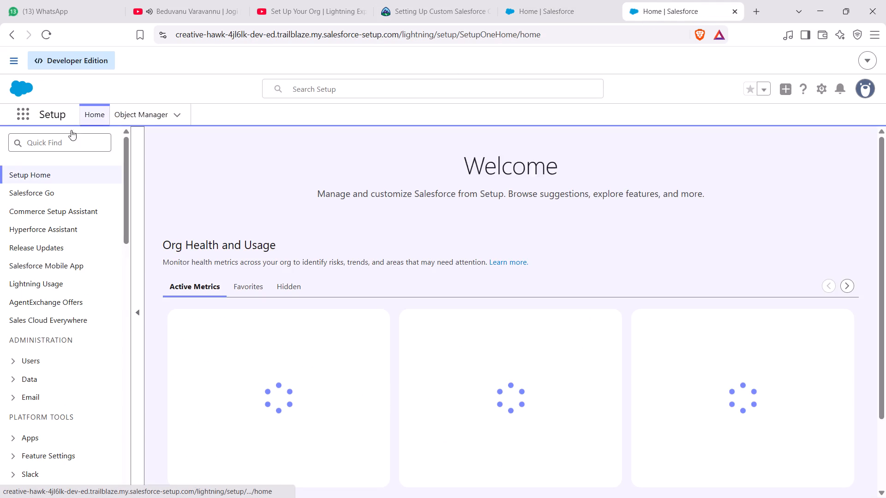
pyautogui.click(62, 138)
pyautogui.write('feed')
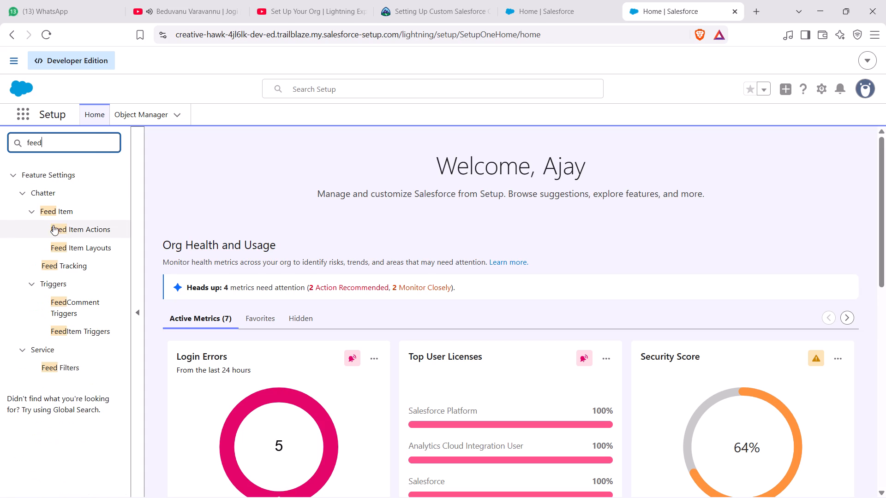
pyautogui.click(66, 267)
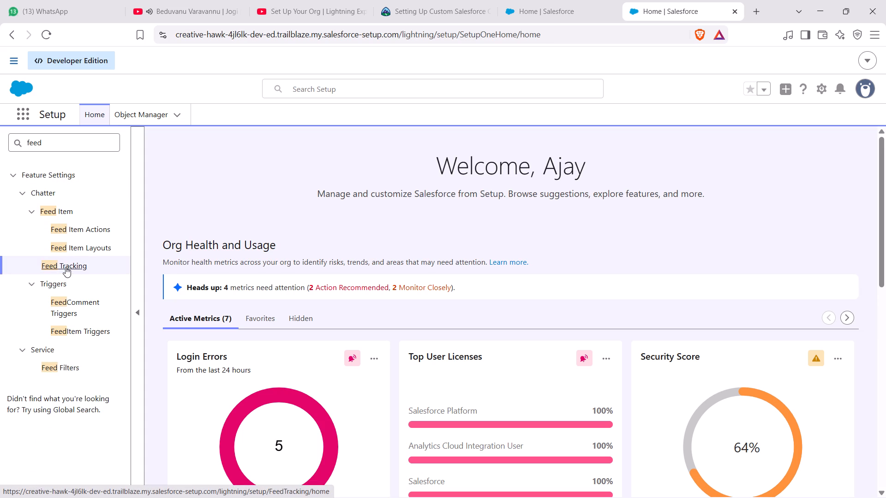
# Examine how the tutorial video selects the Energy Audit object and enables feed tracking for it.
pyautogui.click(316, 7)
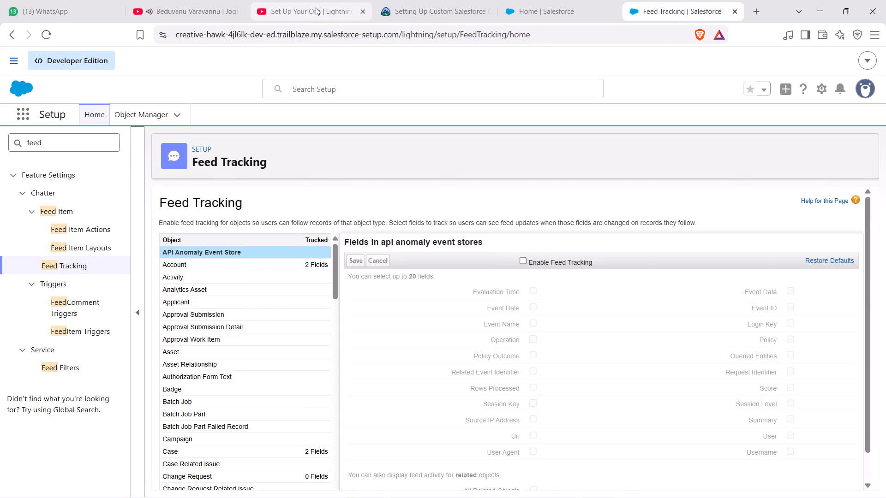
pyautogui.click(252, 214)
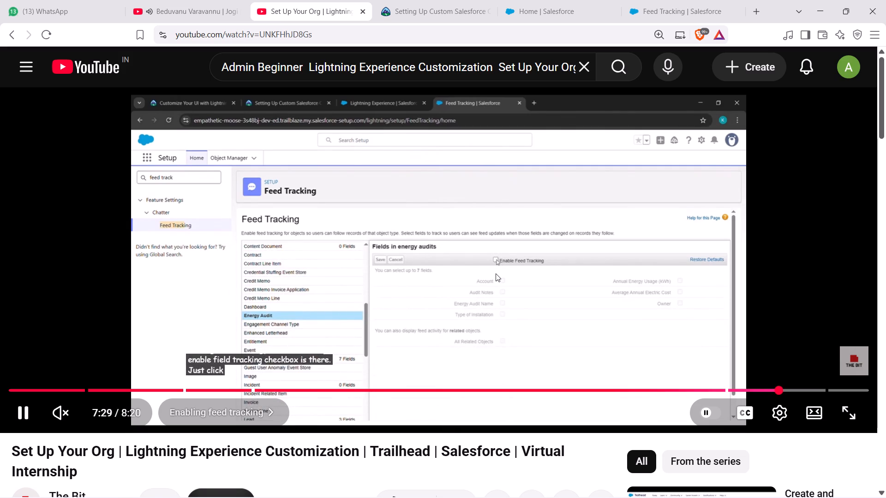
pyautogui.click(496, 274)
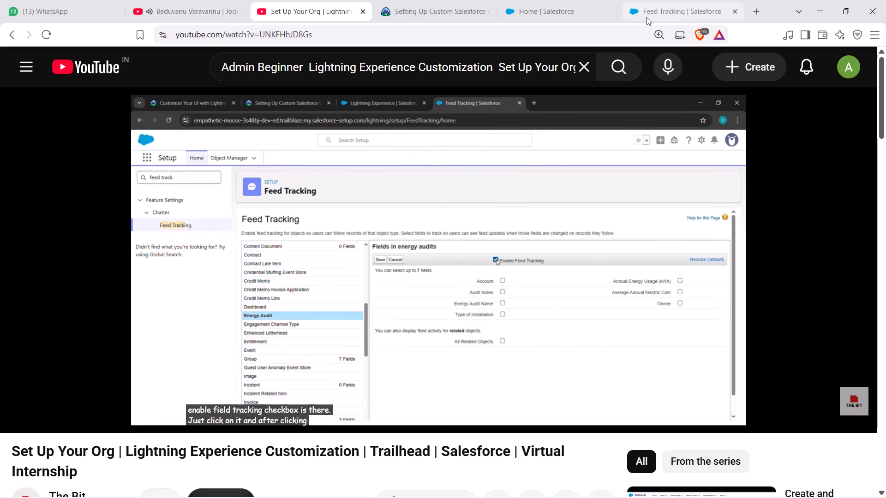
# In the playground's Feed Tracking settings, select the Energy Audit object and enable feed tracking for it.
pyautogui.click(649, 14)
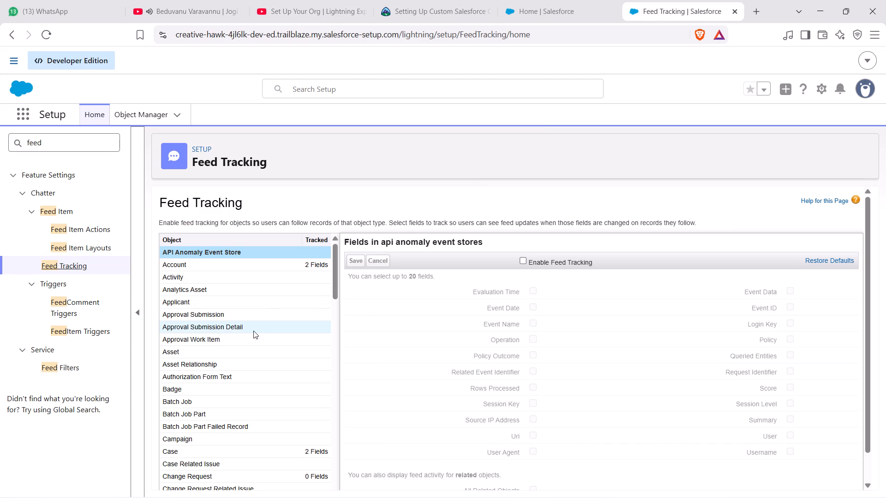
pyautogui.scroll(-8, 253, 331)
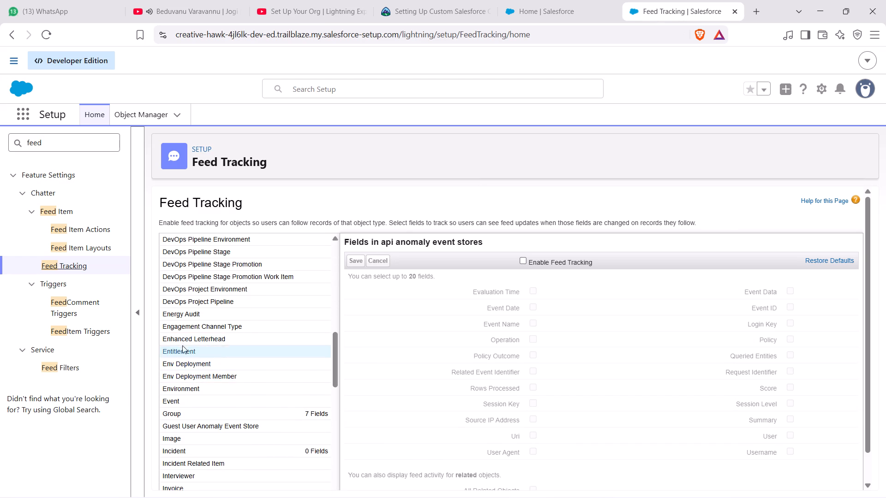
pyautogui.click(186, 313)
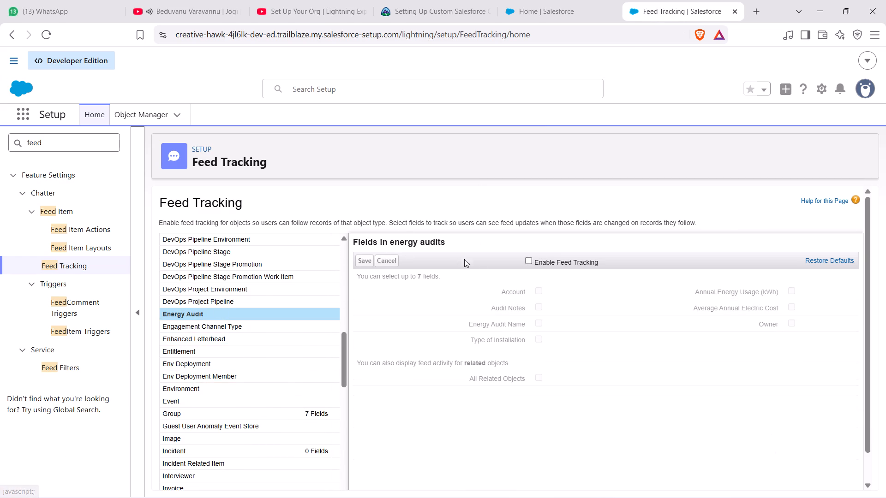
pyautogui.click(529, 261)
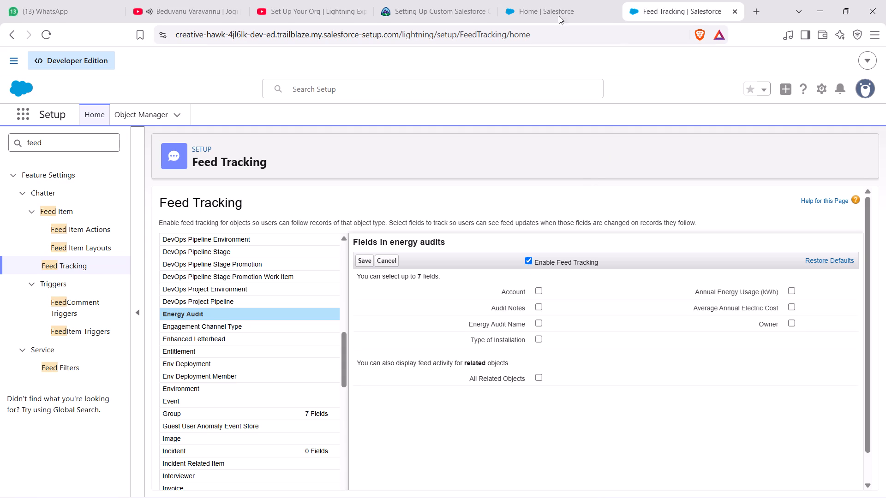
# Return to the tutorial video and examine which Energy Audit fields it selects for tracking and how it saves them.
pyautogui.click(328, 7)
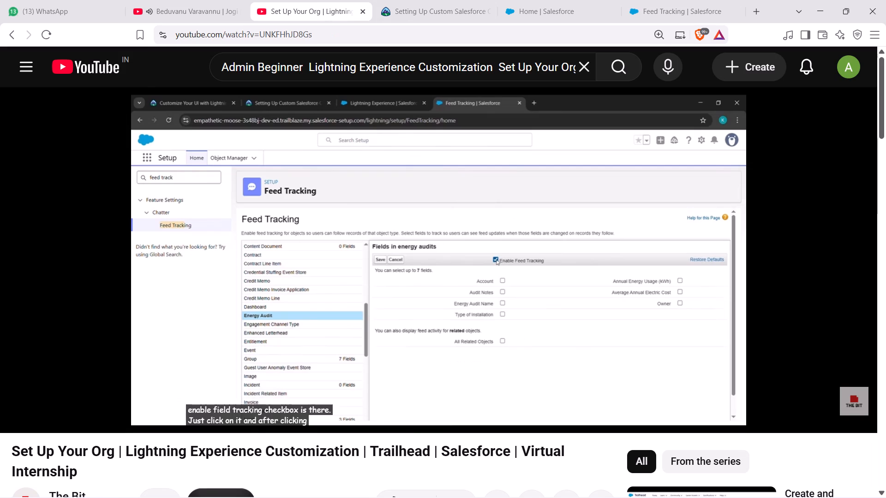
pyautogui.click(311, 158)
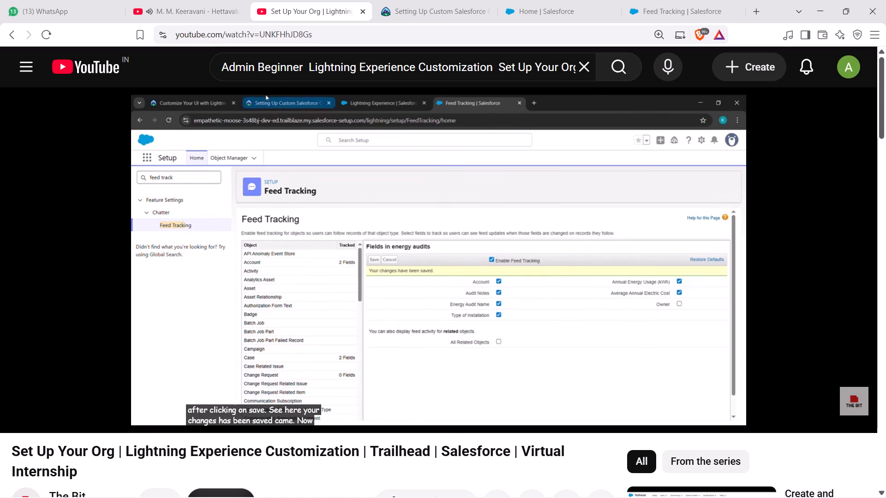
pyautogui.click(302, 214)
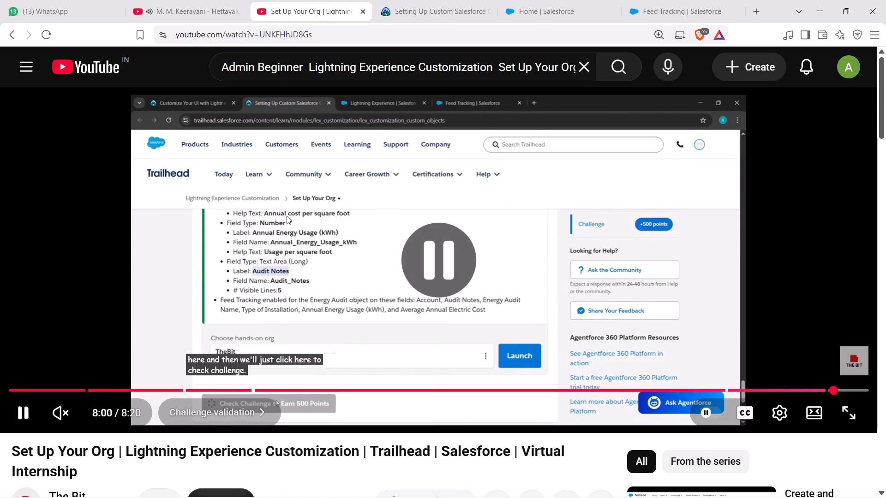
# In Setup, track Account, Audit Notes, Energy Audit Name, Type of Installation, Annual Energy Usage (kWh) and Average Annual Electric Cost for Energy Audit, and save.
pyautogui.click(718, 2)
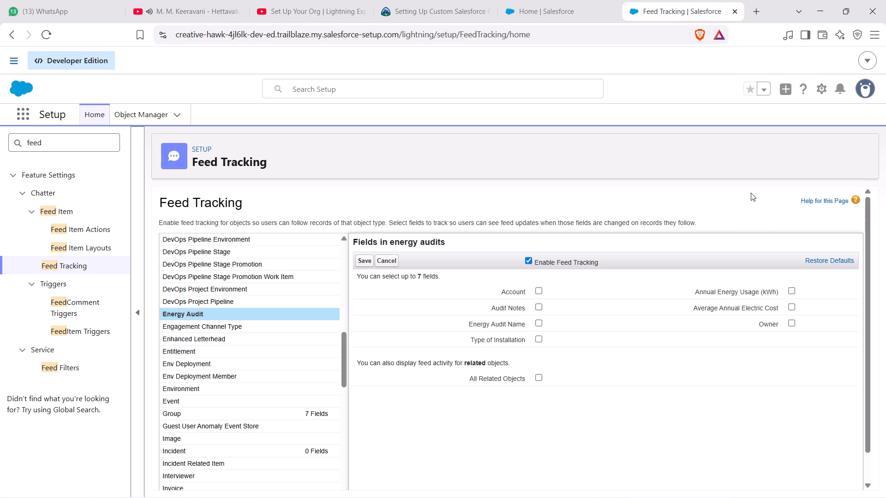
pyautogui.click(790, 287)
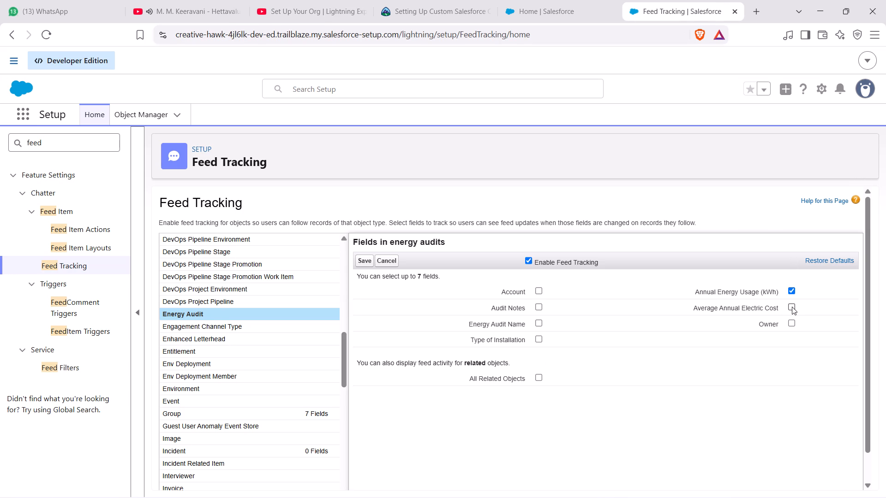
pyautogui.click(792, 307)
pyautogui.click(538, 292)
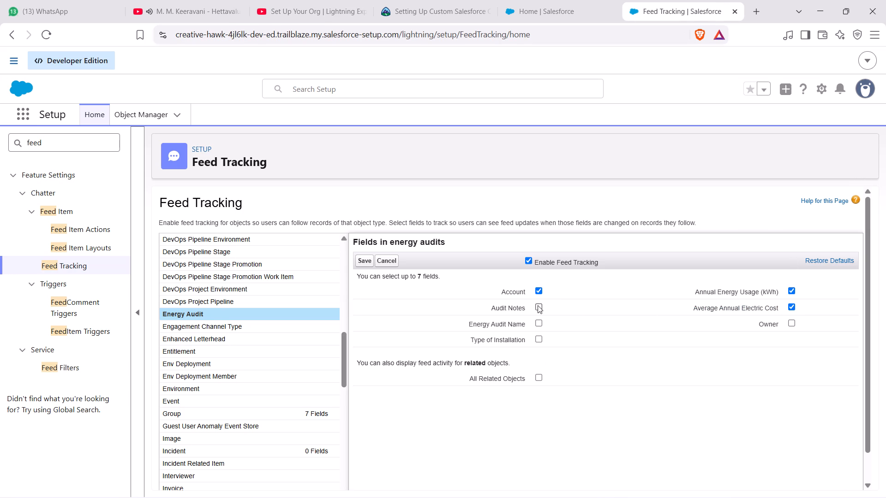
pyautogui.click(538, 305)
pyautogui.click(539, 322)
pyautogui.click(539, 342)
pyautogui.scroll(-2, 539, 343)
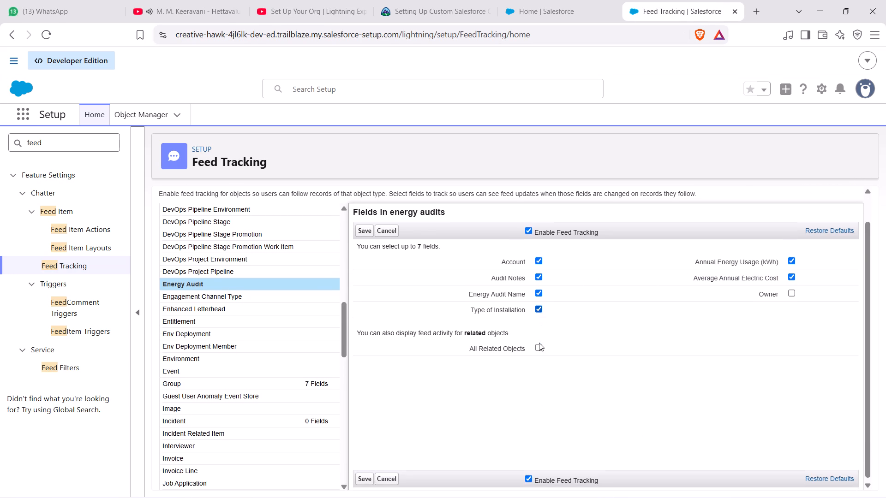
pyautogui.scroll(2, 539, 343)
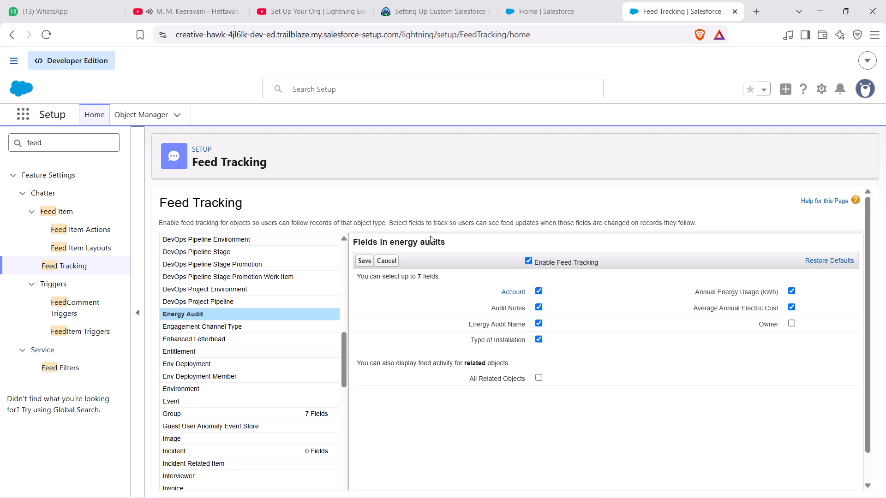
pyautogui.click(365, 259)
# Return to Trailhead's Set Up Your Org unit and recheck the 500-point challenge against Brave Bear Playground.
pyautogui.click(275, 1)
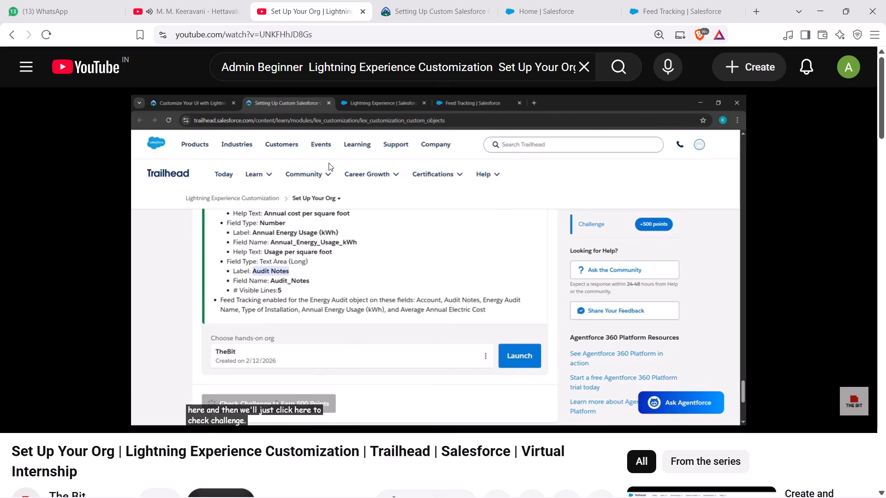
pyautogui.click(405, 12)
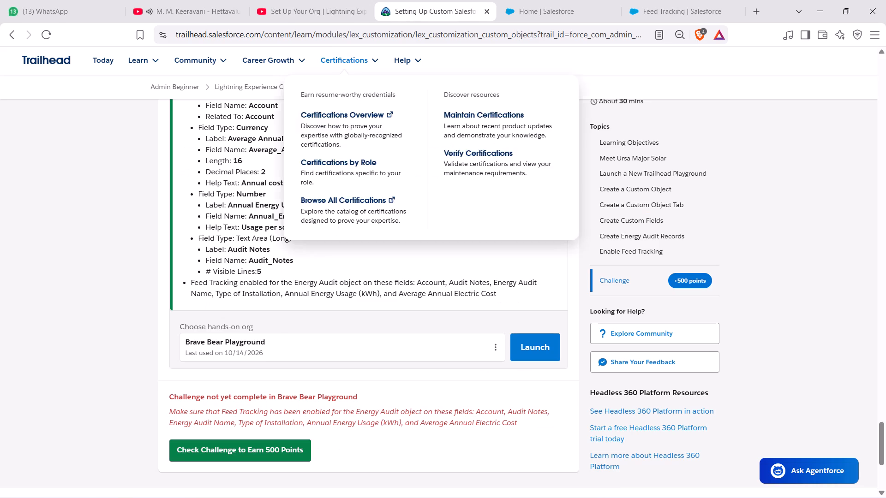
pyautogui.click(270, 447)
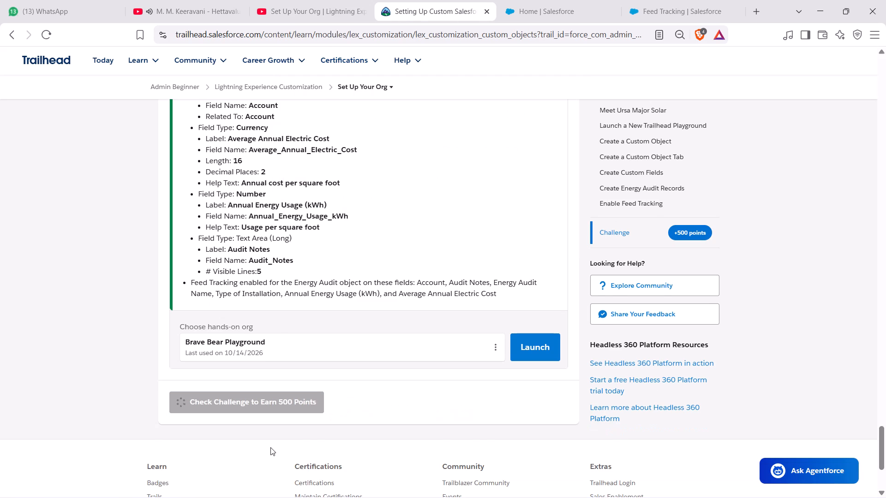
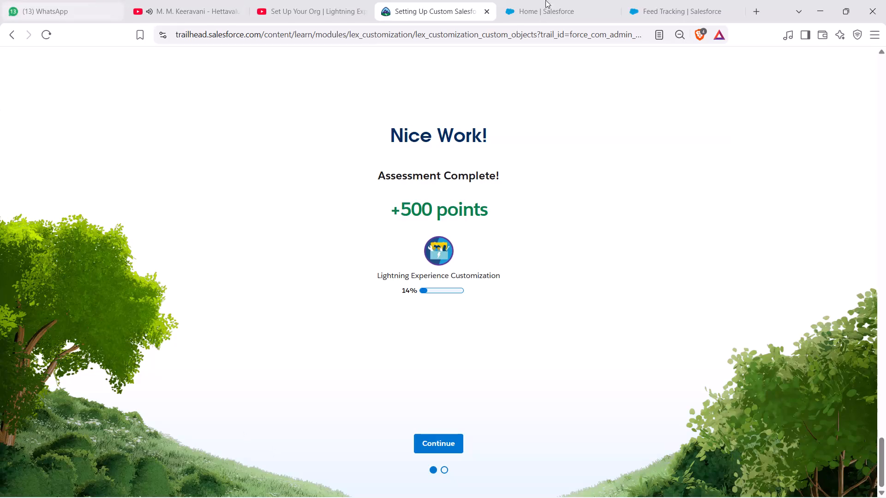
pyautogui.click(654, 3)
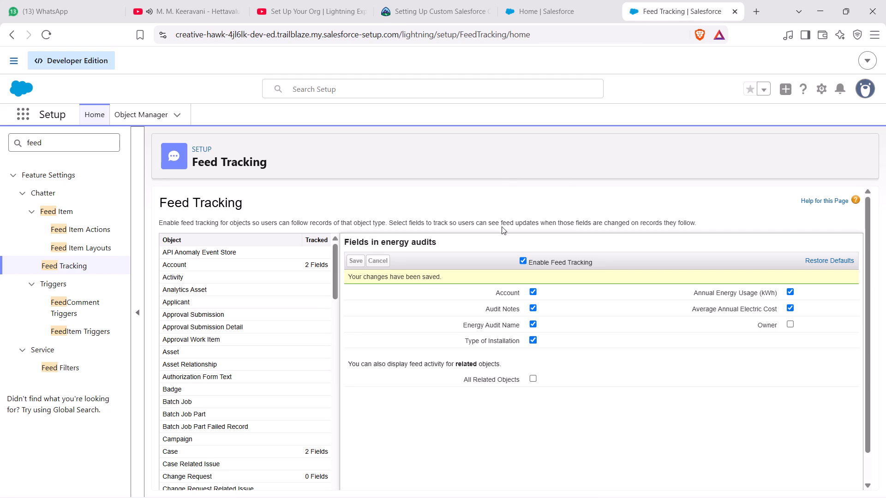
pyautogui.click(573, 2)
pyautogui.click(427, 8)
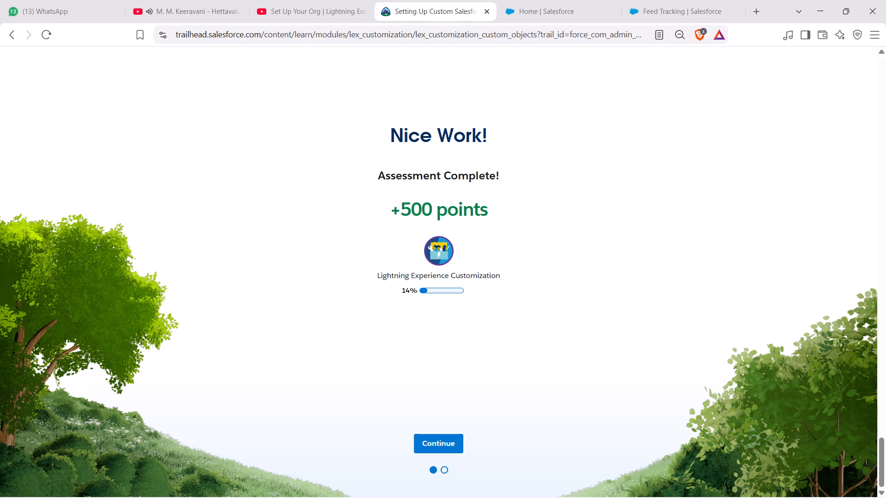
# Continue past Trailhead's Assessment Complete page for the Lightning Experience Customization challenge.
pyautogui.click(442, 438)
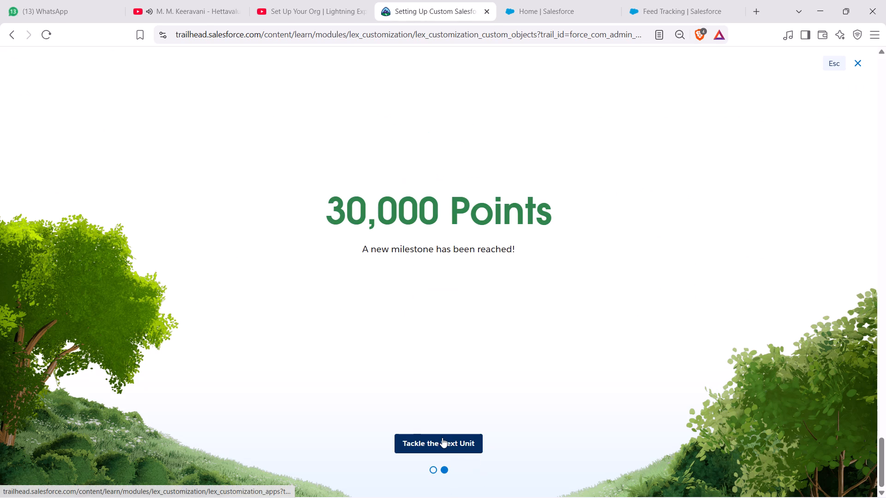
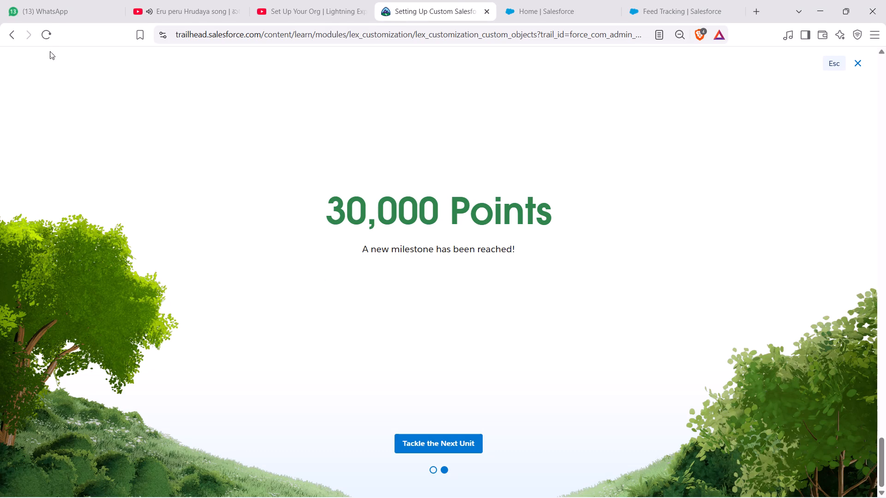
# Reload the Set Up Your Org unit page to leave the points milestone screen.
pyautogui.click(40, 37)
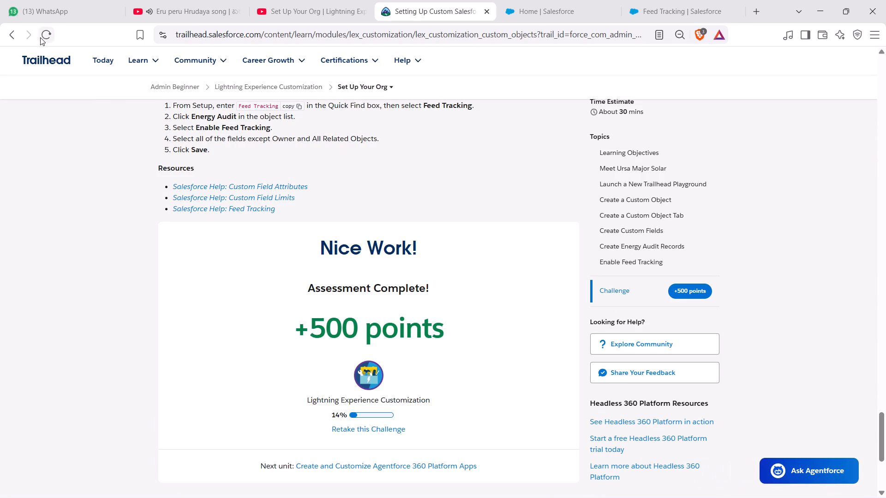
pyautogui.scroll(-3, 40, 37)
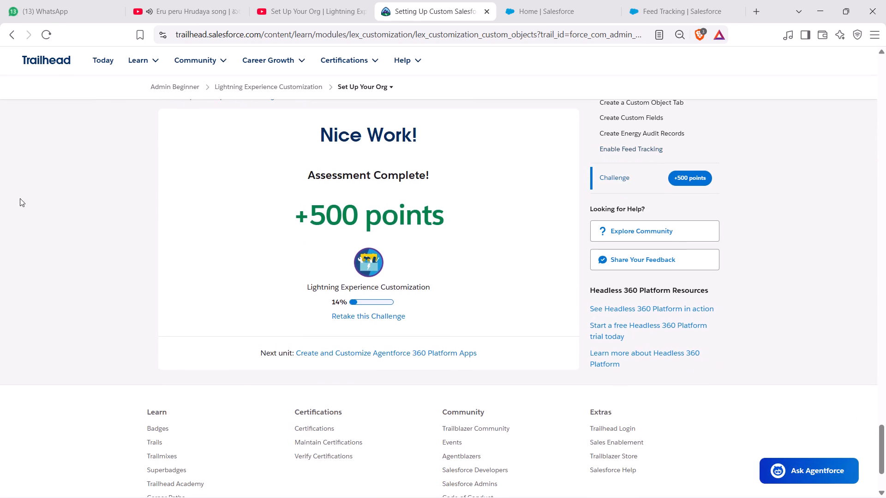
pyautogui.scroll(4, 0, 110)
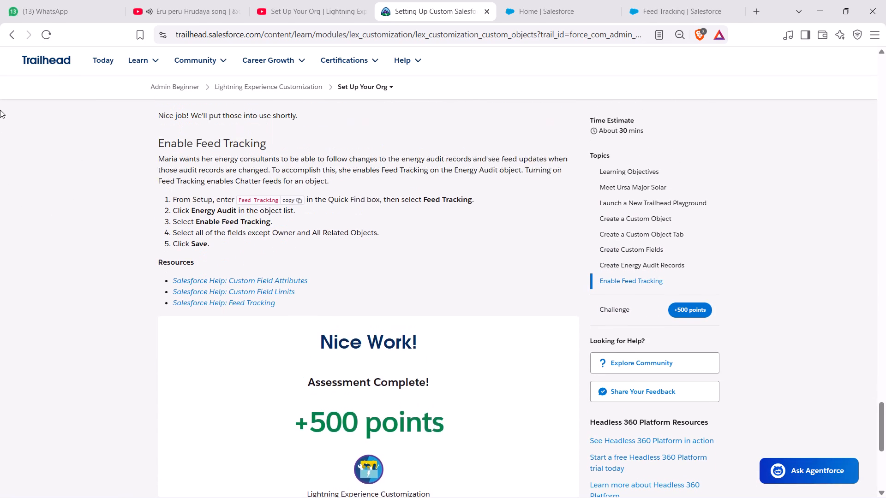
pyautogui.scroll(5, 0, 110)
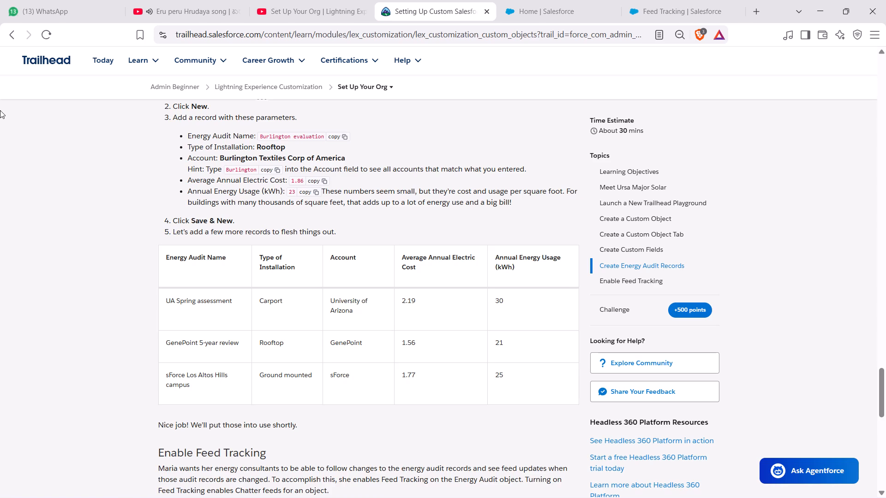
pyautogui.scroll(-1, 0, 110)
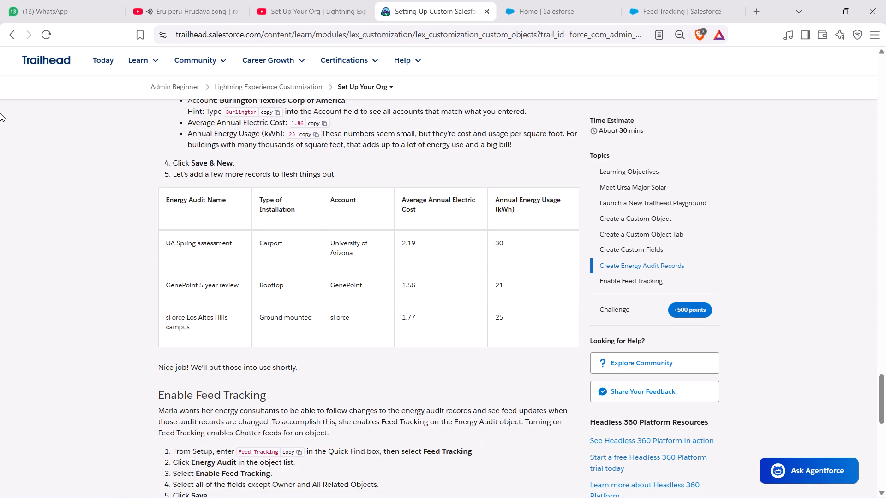
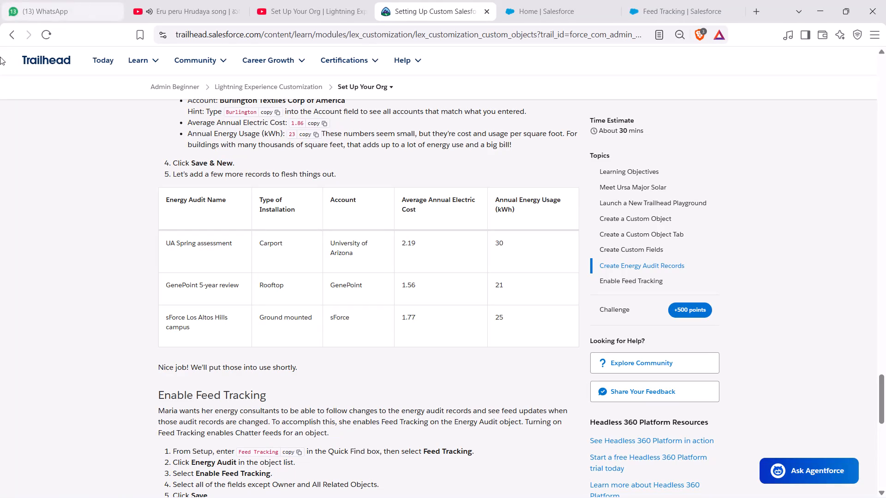
# Check the challenge status and the next unit listed at the end of the Set Up Your Org unit.
pyautogui.scroll(-9, 221, 163)
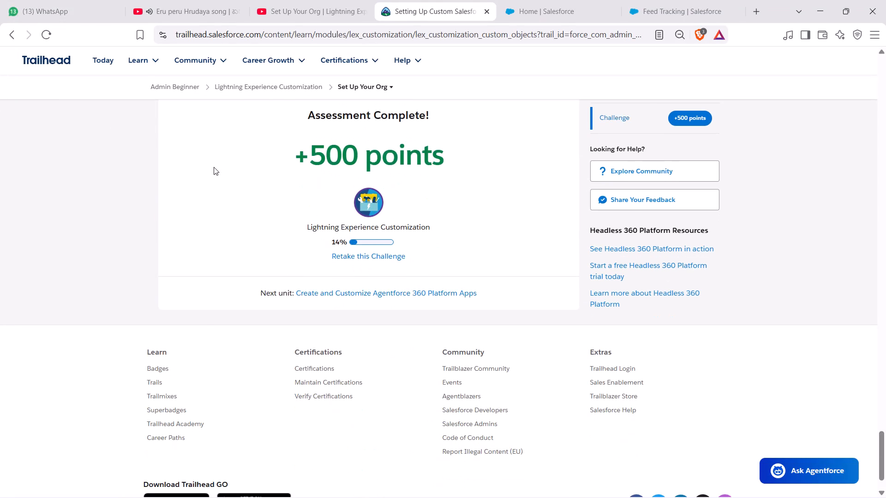
pyautogui.scroll(-3, 214, 167)
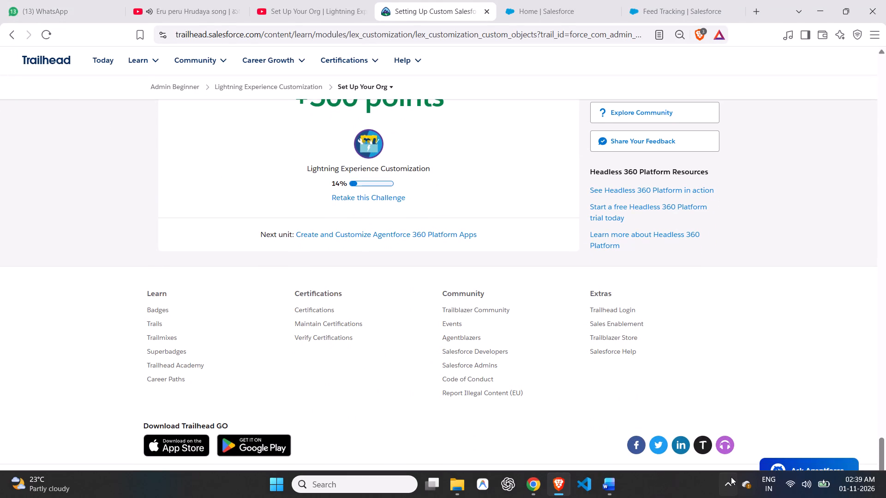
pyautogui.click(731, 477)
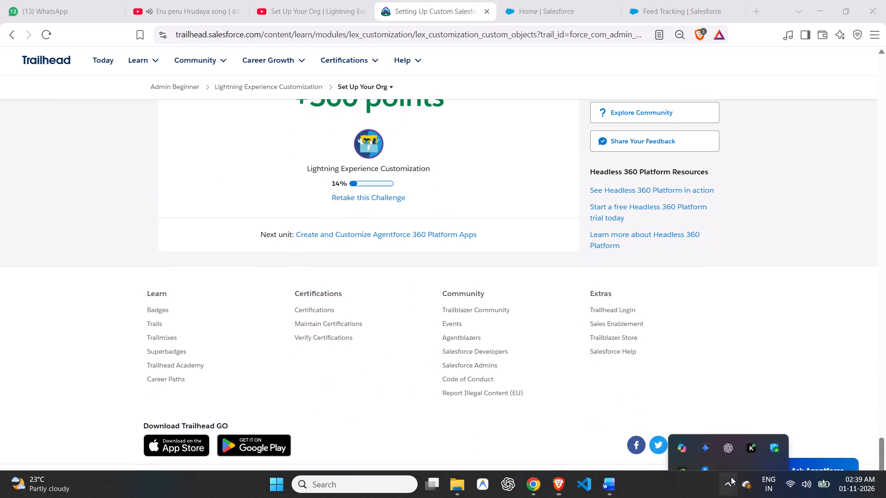